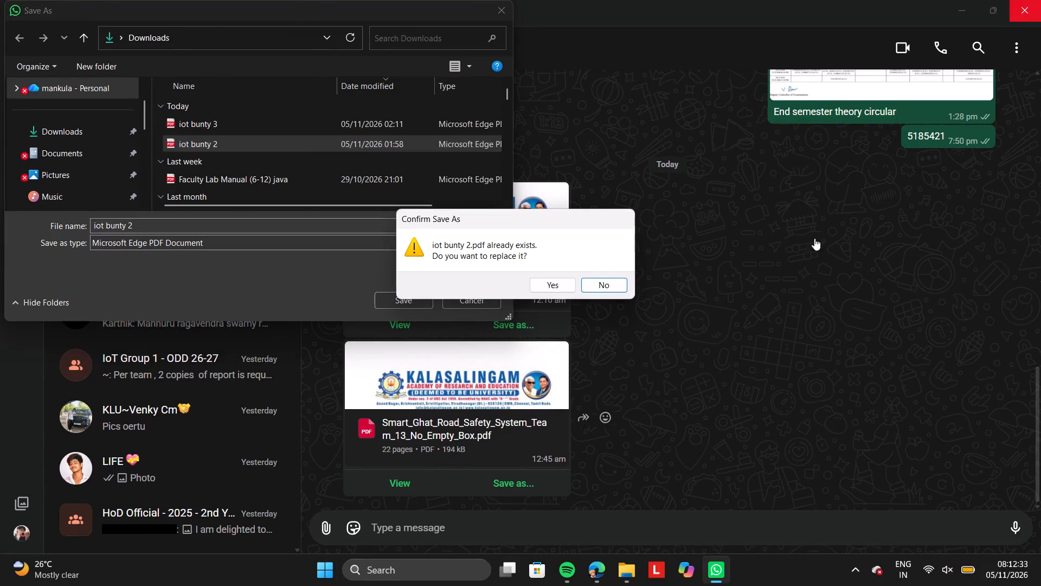
Decline replacing the existing file iot bunty 2.pdf in the Downloads folder.
click(587, 283)
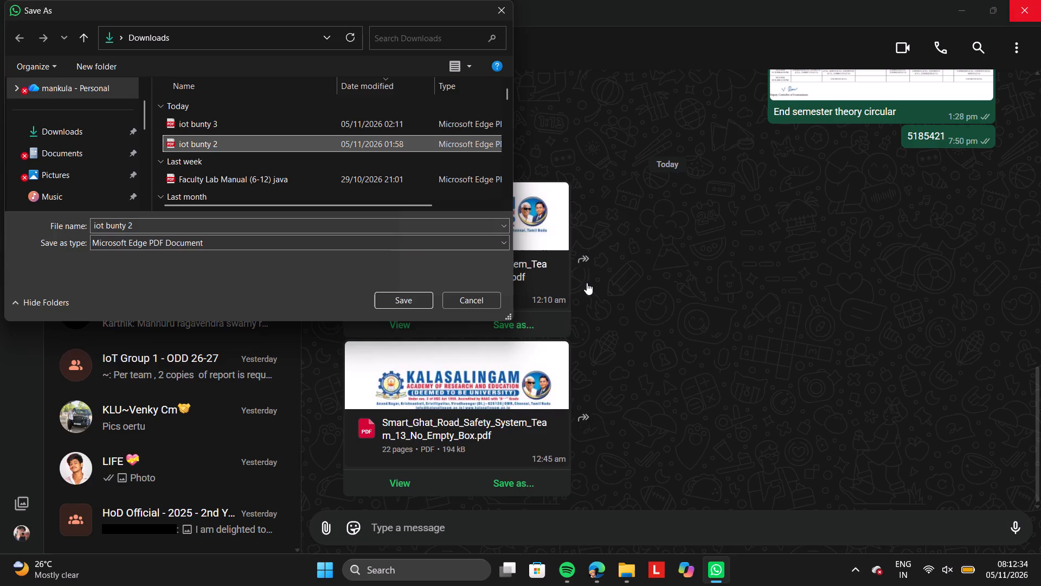
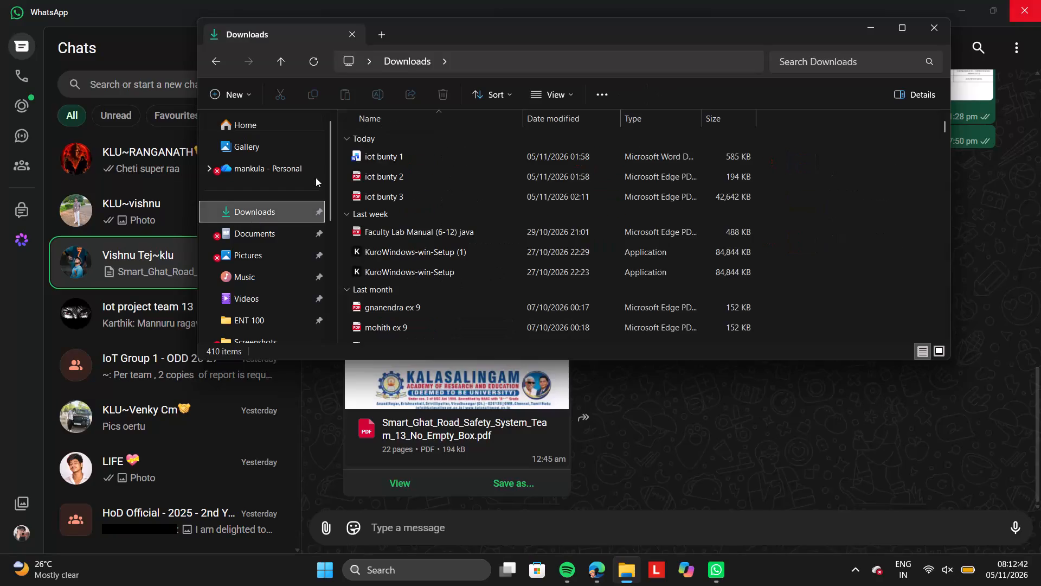
Open the iot bunty 2 PDF from Downloads and examine its bonafide certificate and abstract pages.
double_click(458, 178)
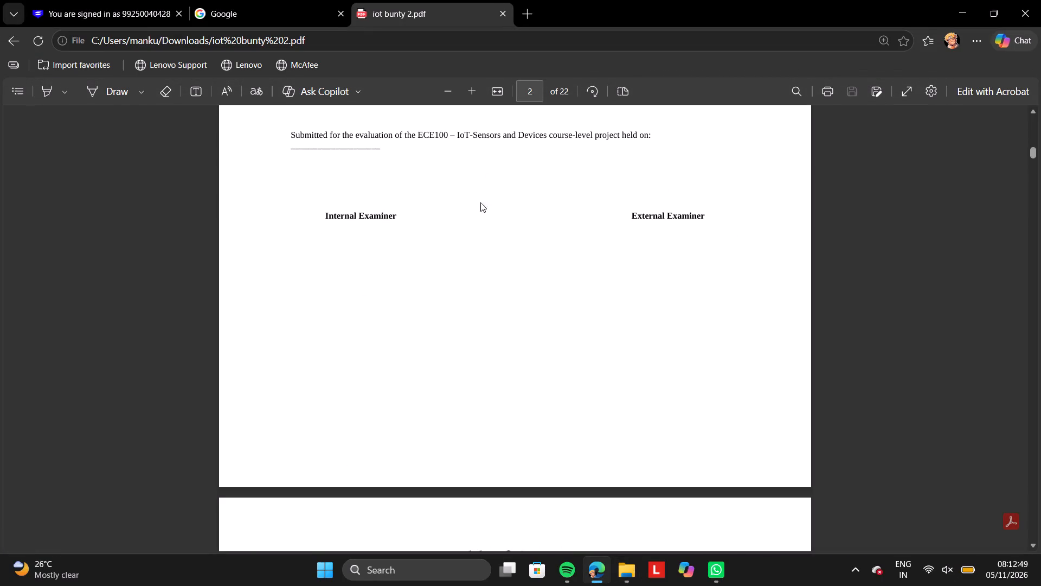
scroll(460, 218, up, 5)
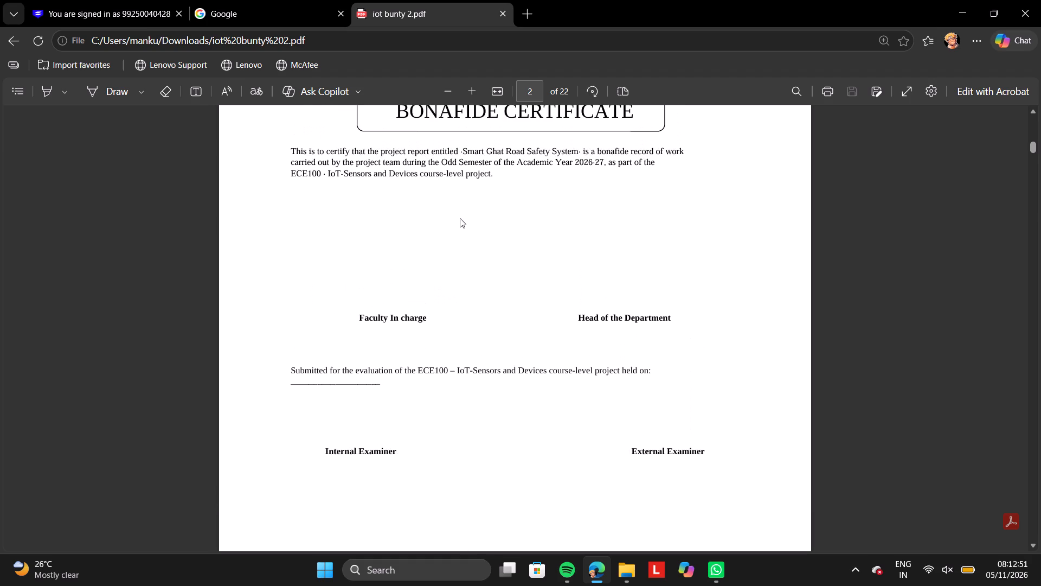
scroll(451, 387, up, 2)
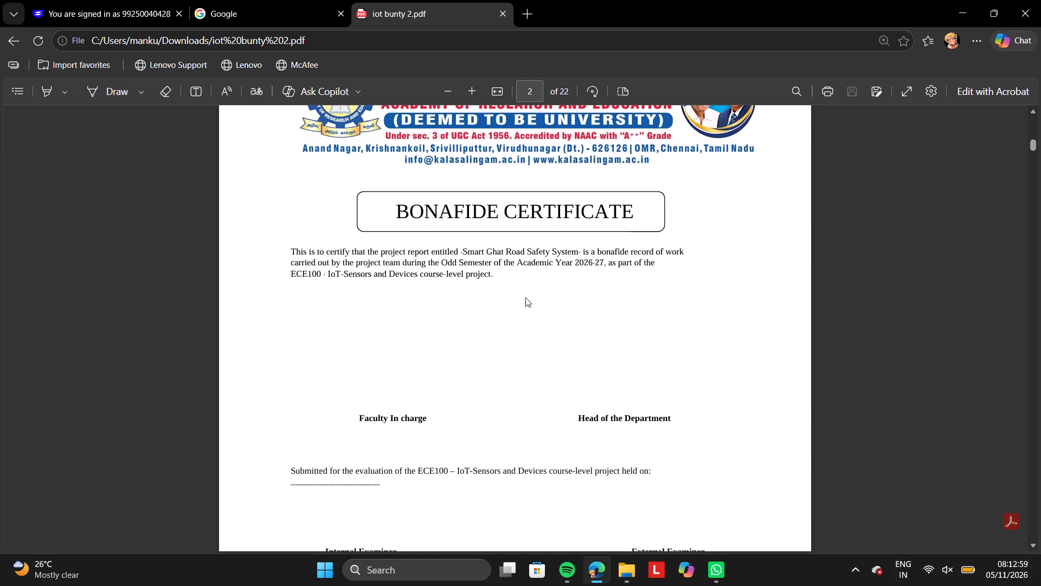
scroll(525, 297, down, 11)
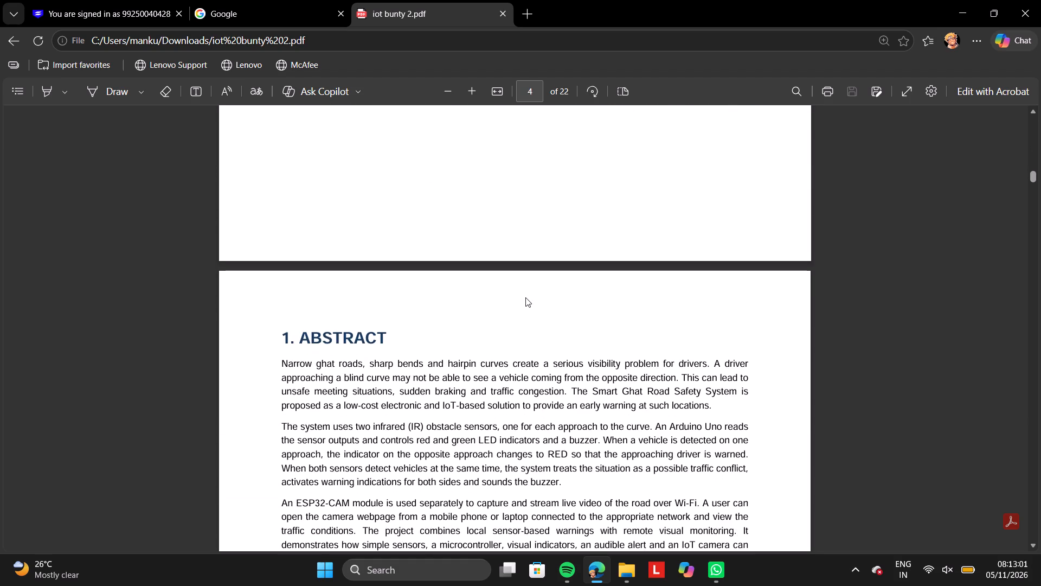
scroll(525, 297, down, 1)
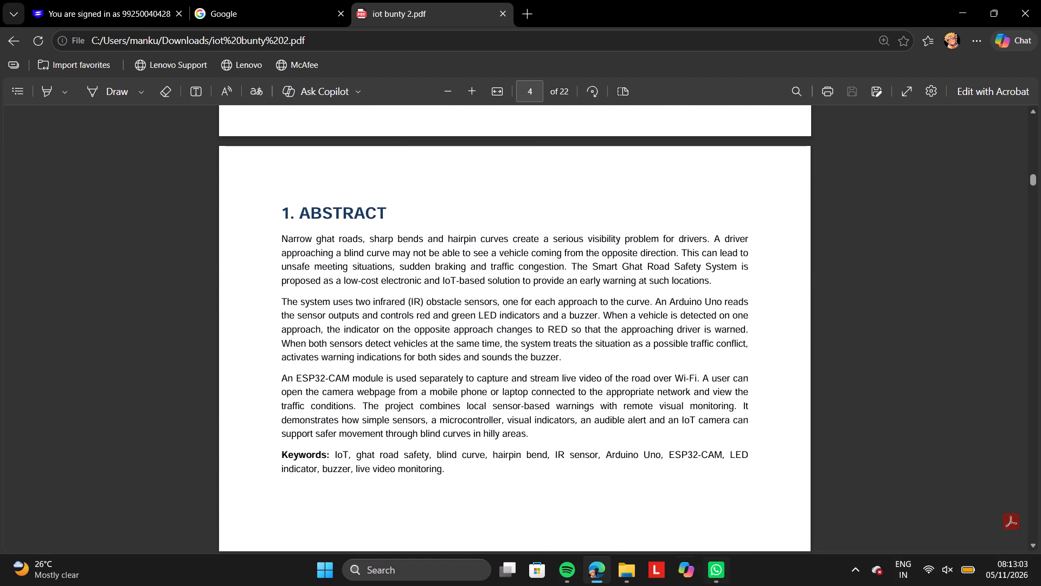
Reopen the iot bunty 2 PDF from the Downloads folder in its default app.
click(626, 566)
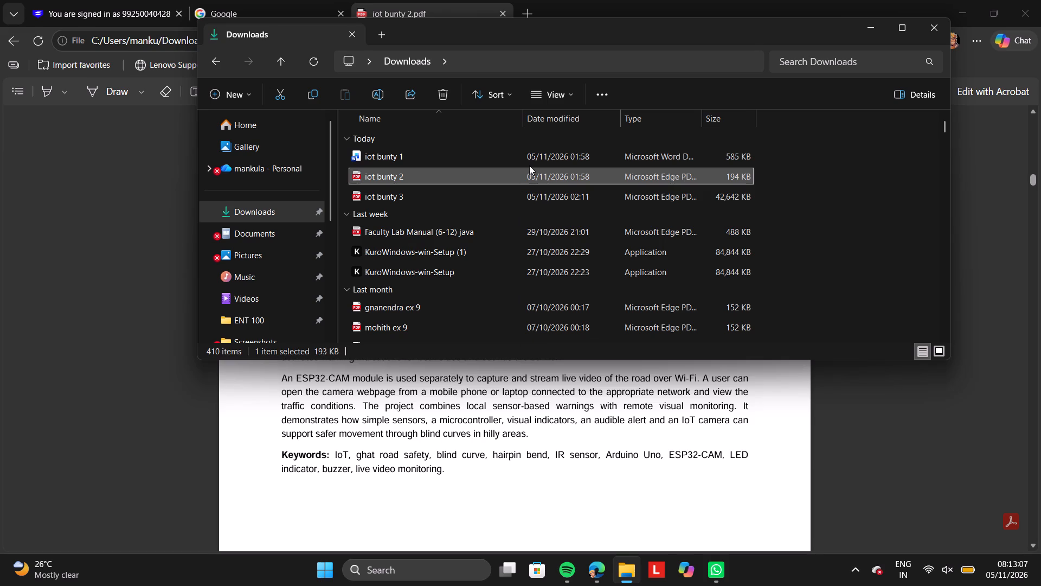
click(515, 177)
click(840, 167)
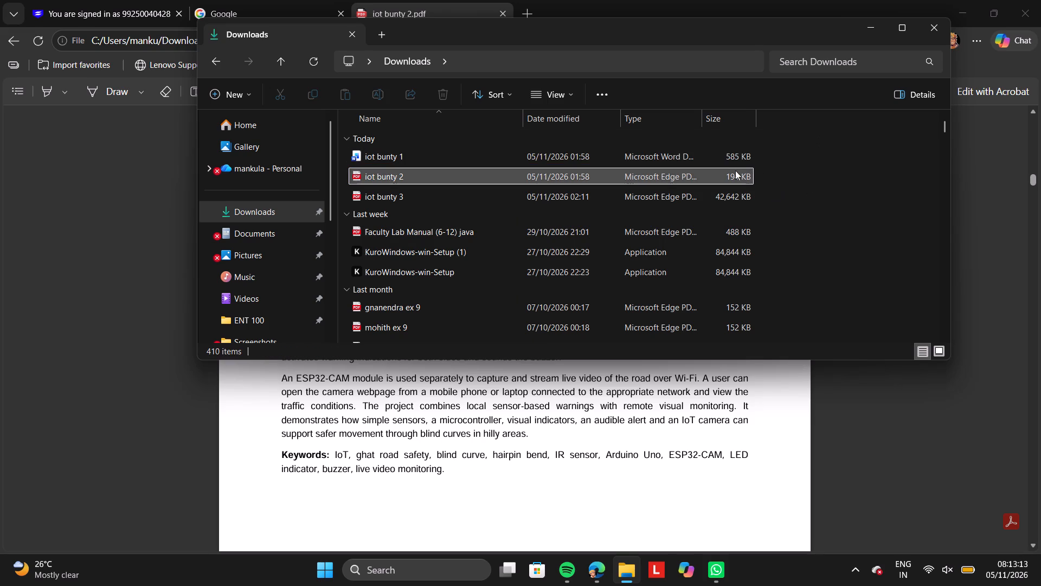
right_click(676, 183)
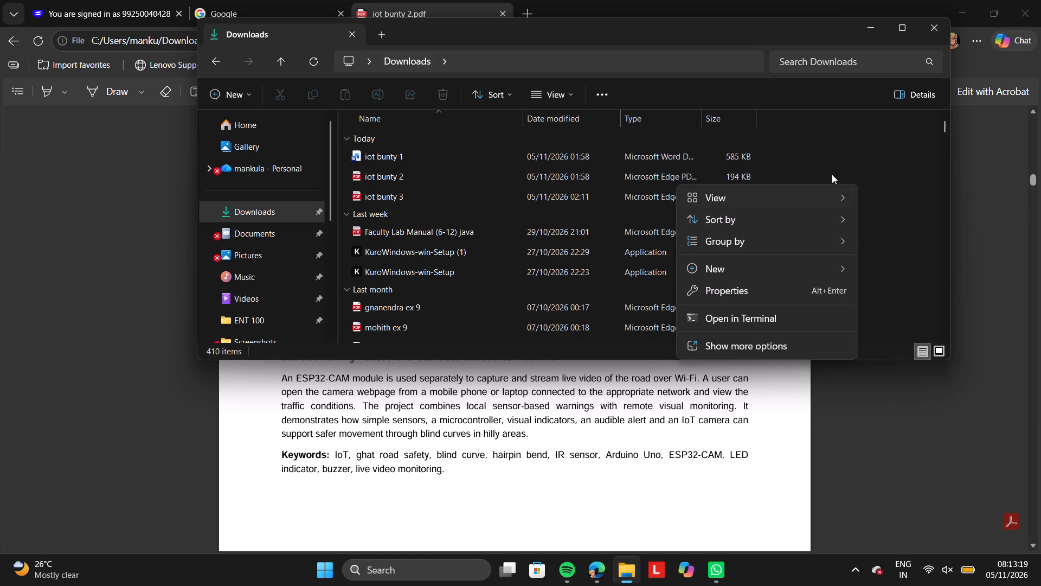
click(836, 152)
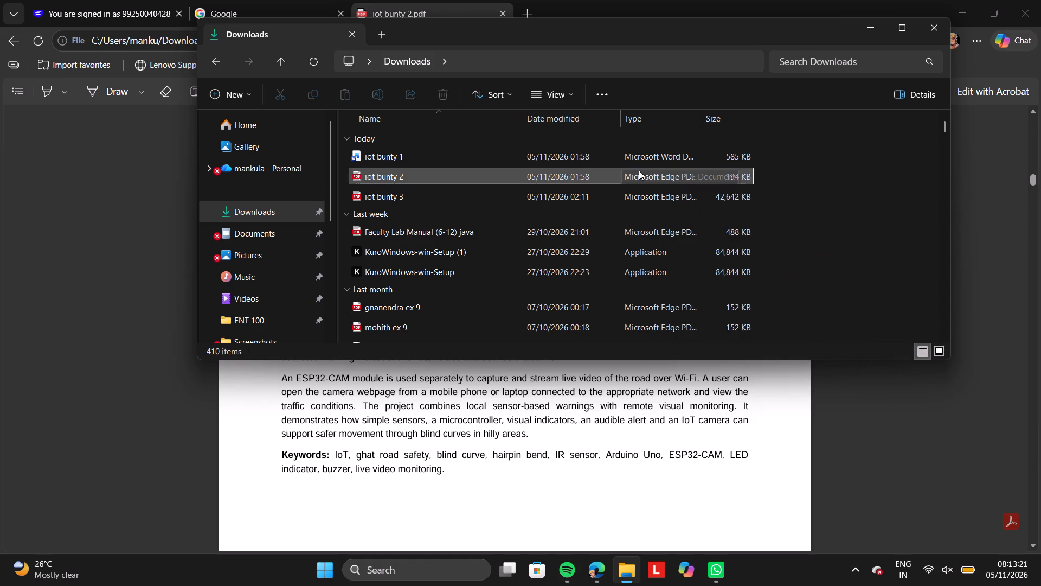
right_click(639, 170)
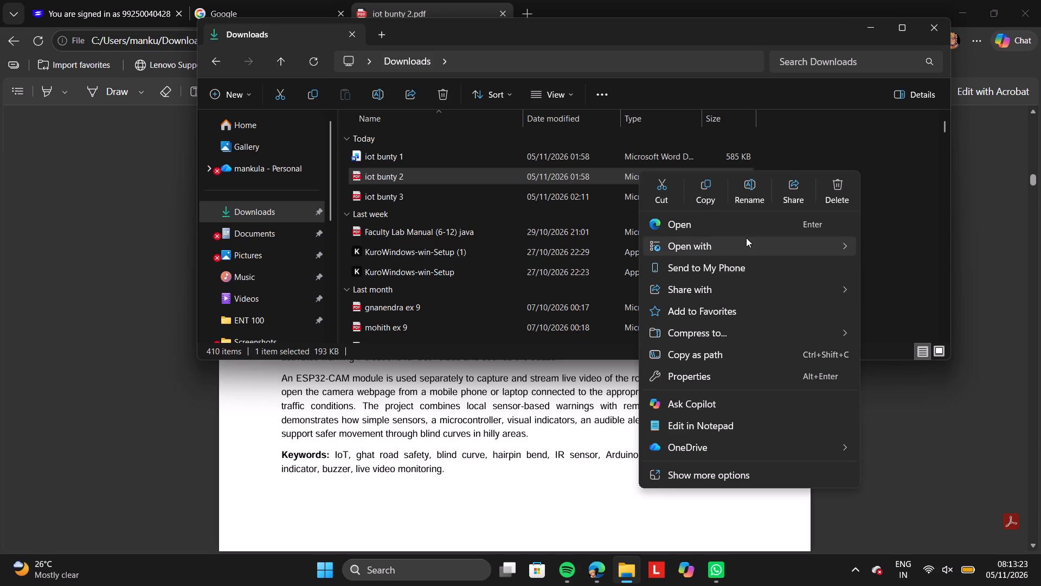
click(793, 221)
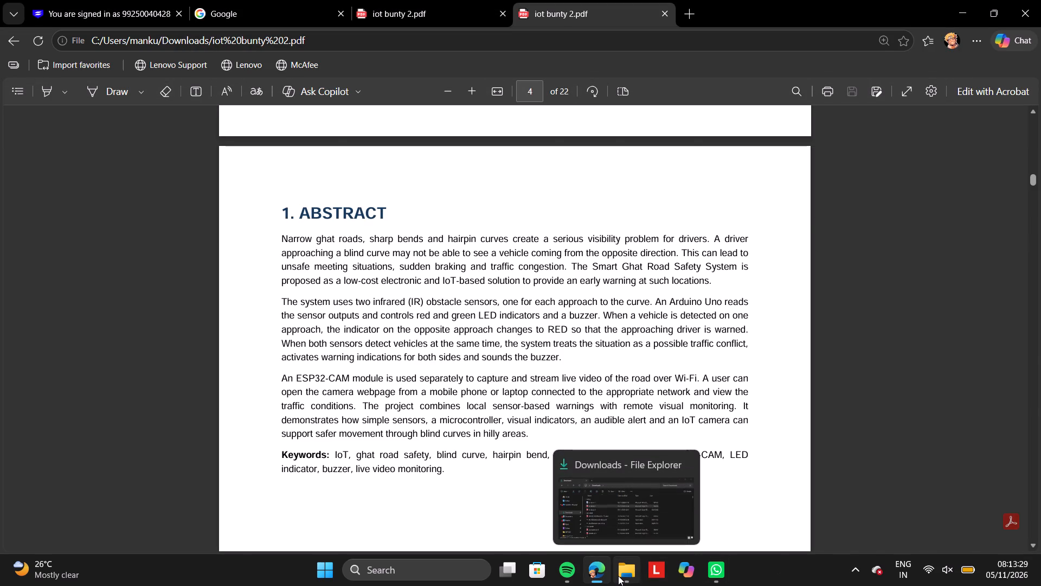
Open the iot bunty 2 PDF from Downloads in Word, choosing that app for this one time only.
click(633, 491)
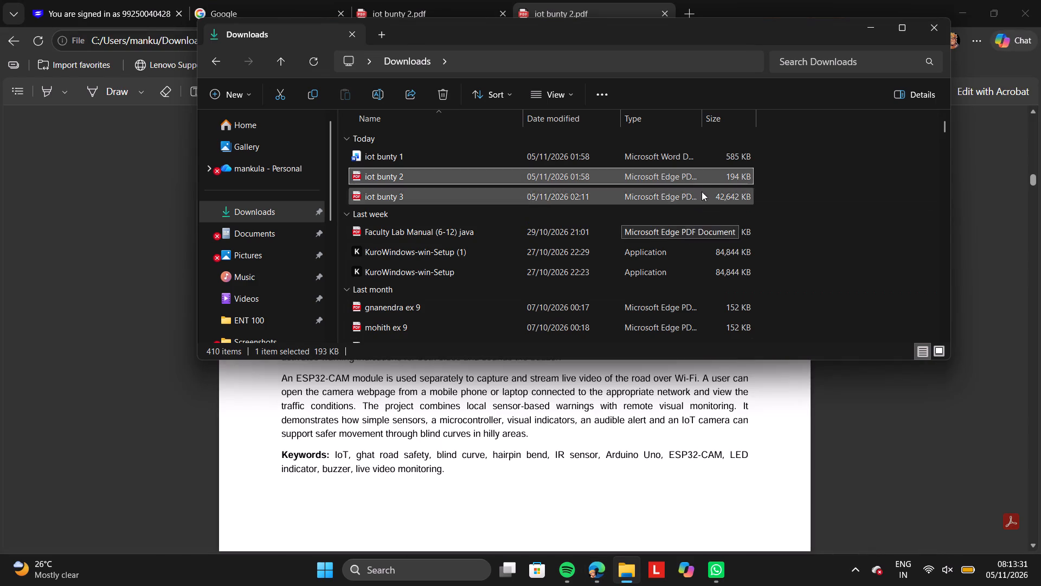
right_click(704, 180)
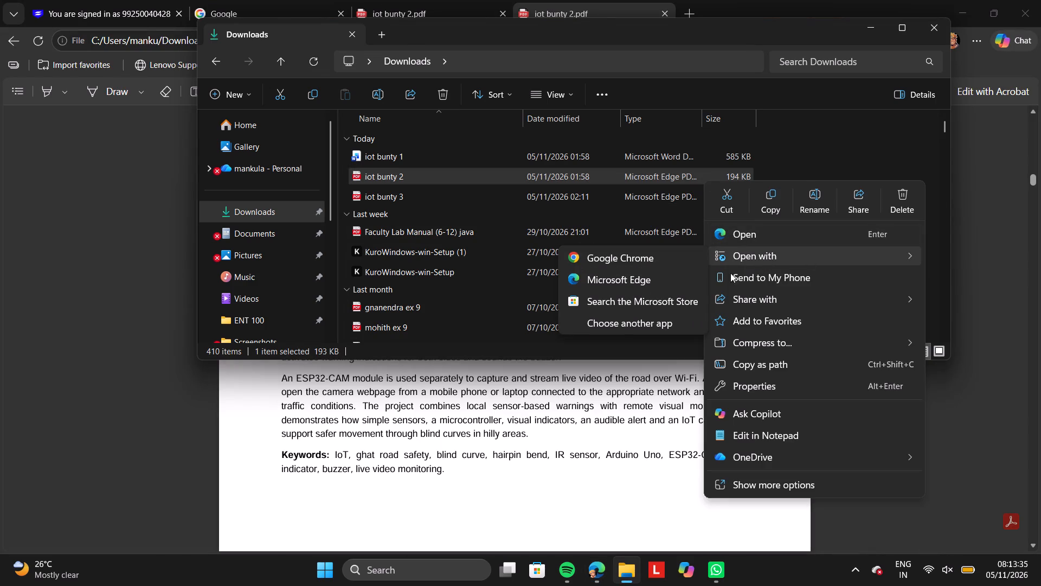
click(623, 321)
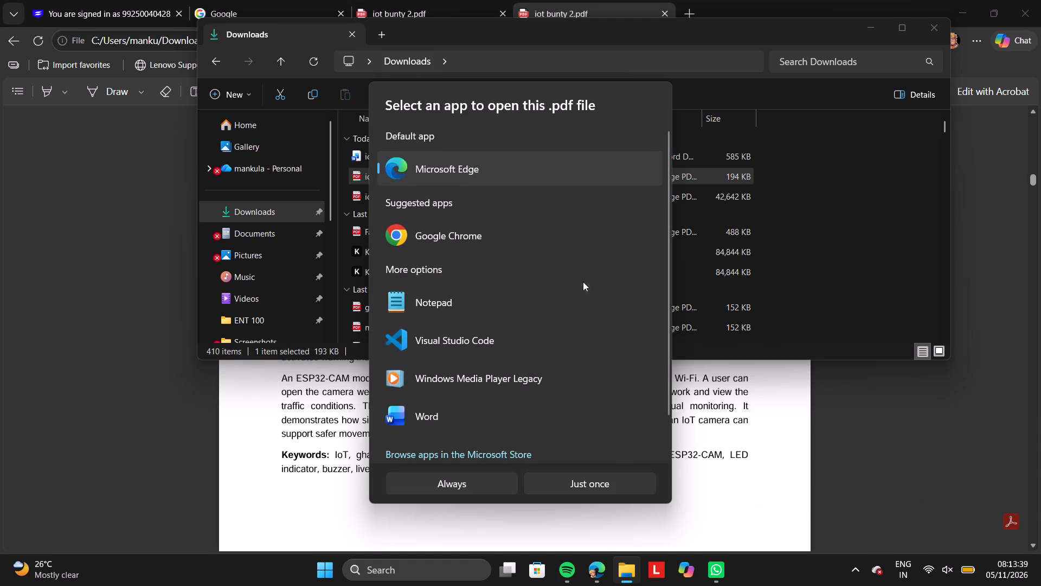
click(475, 404)
click(576, 475)
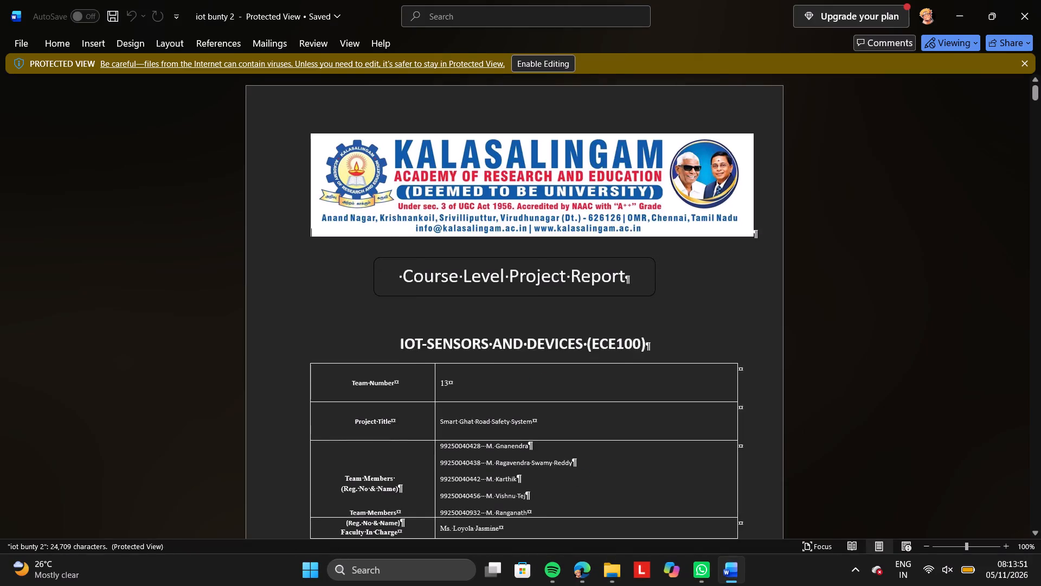
Examine how the cover page, bonafide certificate and table of contents were converted in Word, and close the document.
scroll(500, 440, down, 1)
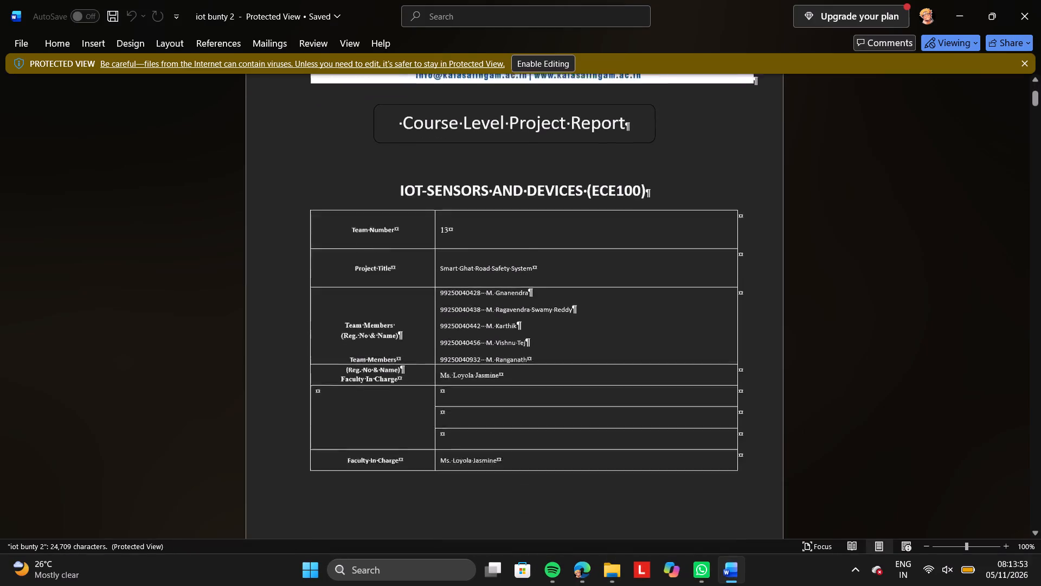
scroll(500, 440, down, 5)
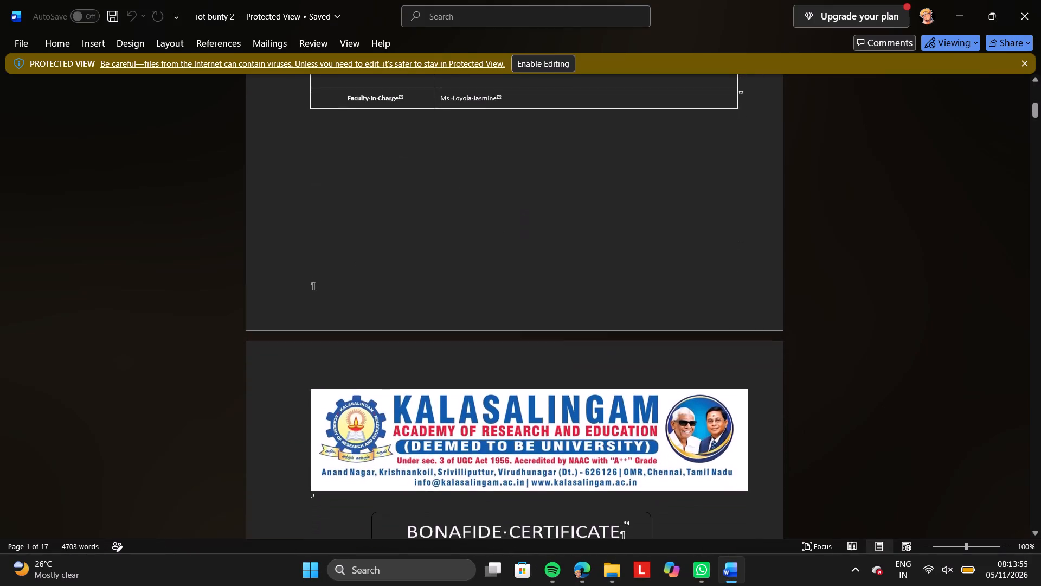
scroll(500, 440, down, 4)
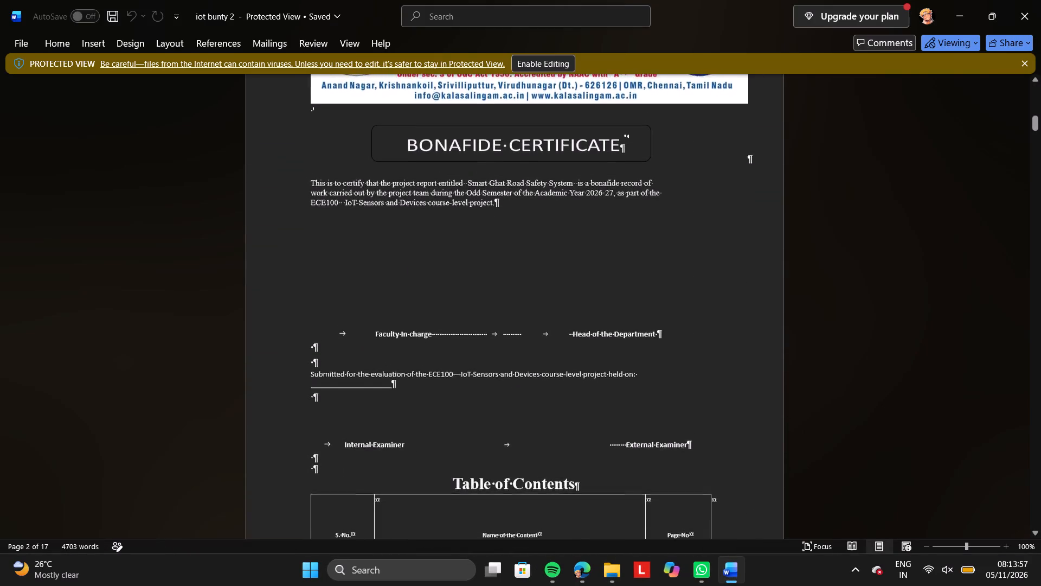
scroll(500, 440, down, 1)
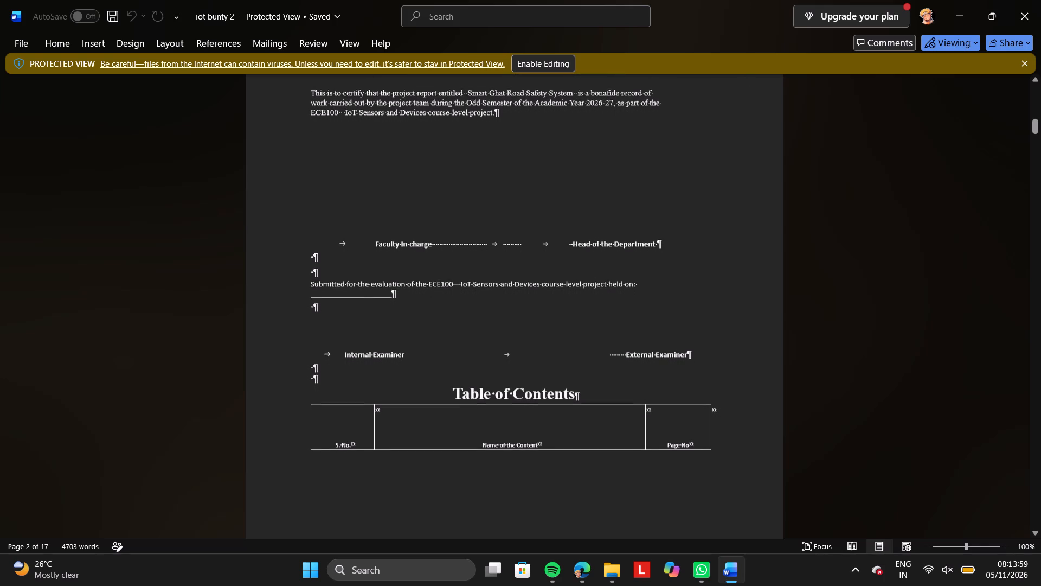
scroll(500, 440, down, 1)
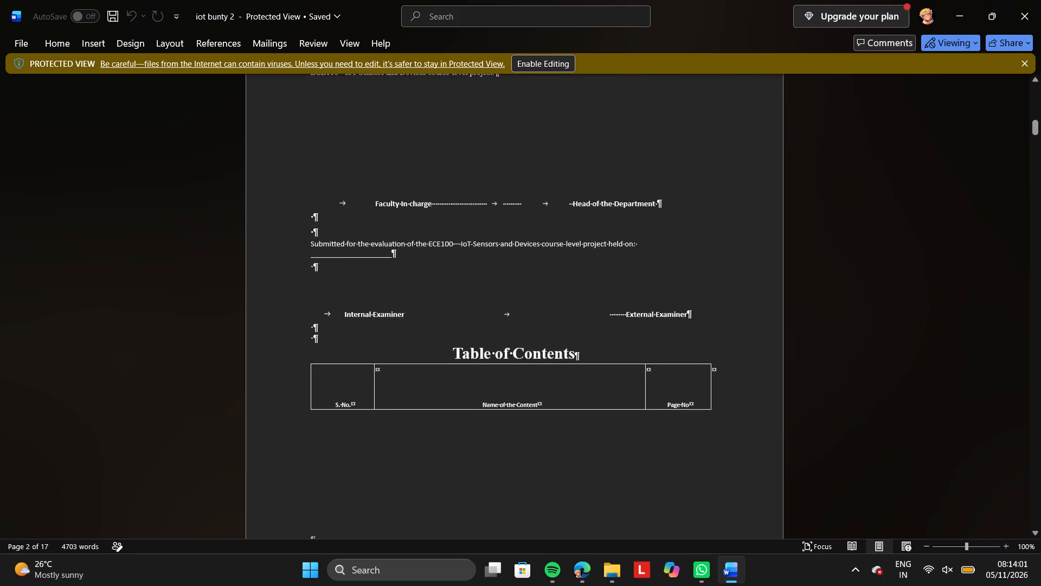
scroll(500, 440, down, 1)
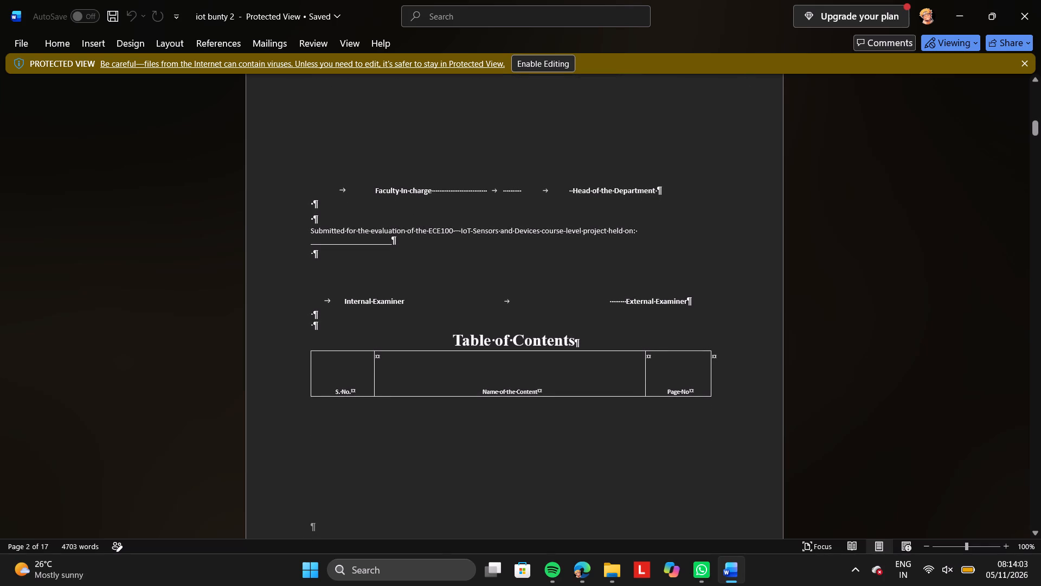
scroll(584, 489, down, 1)
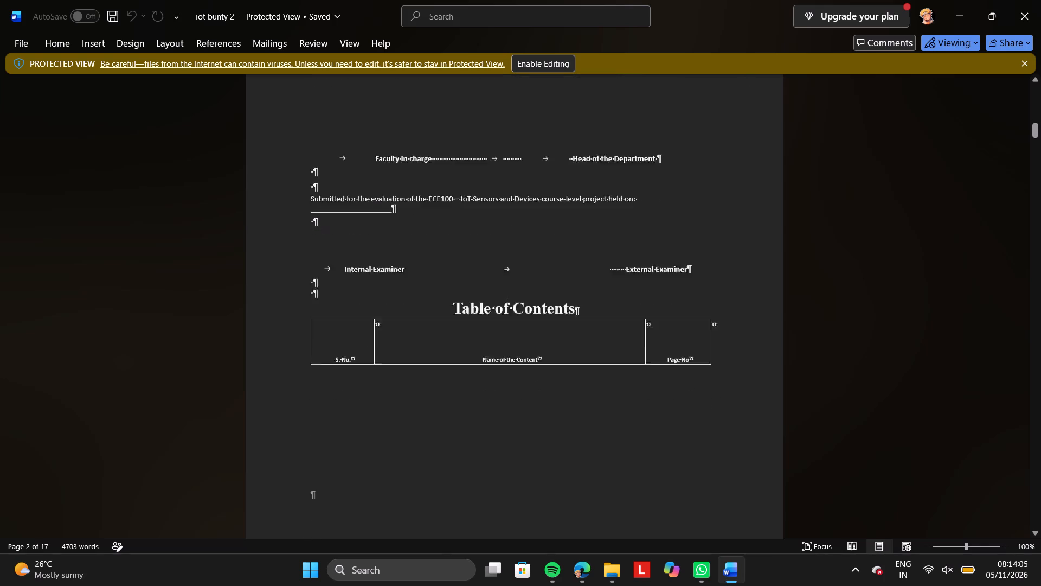
scroll(584, 489, down, 2)
scroll(584, 489, up, 1)
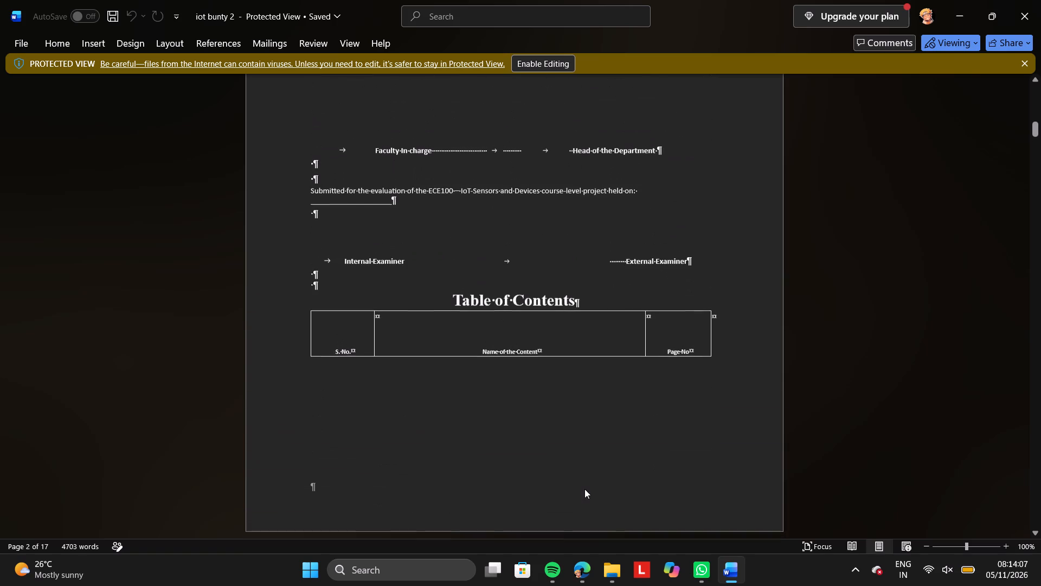
scroll(584, 489, up, 3)
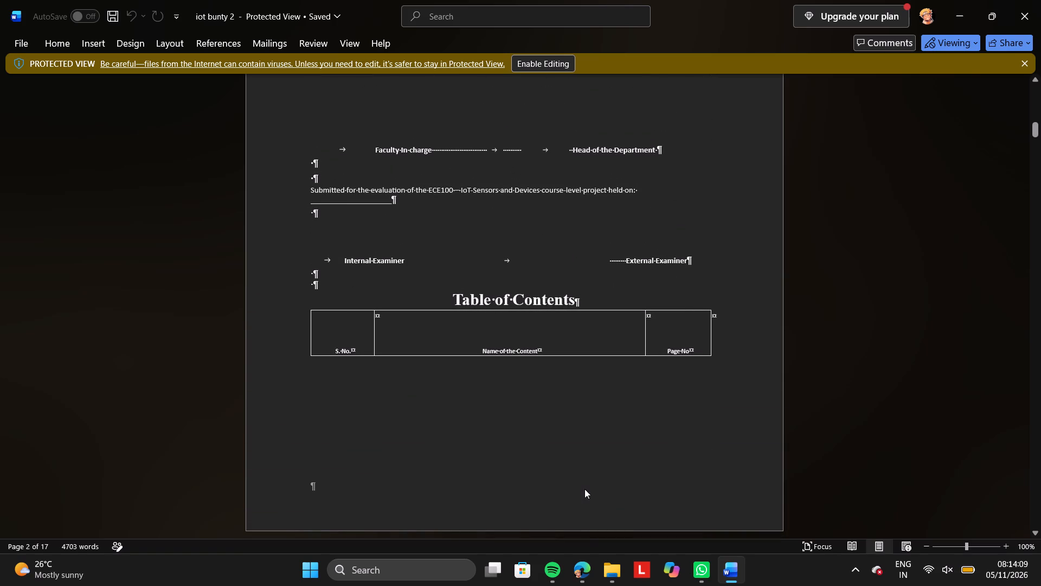
scroll(584, 489, up, 2)
click(1029, 1)
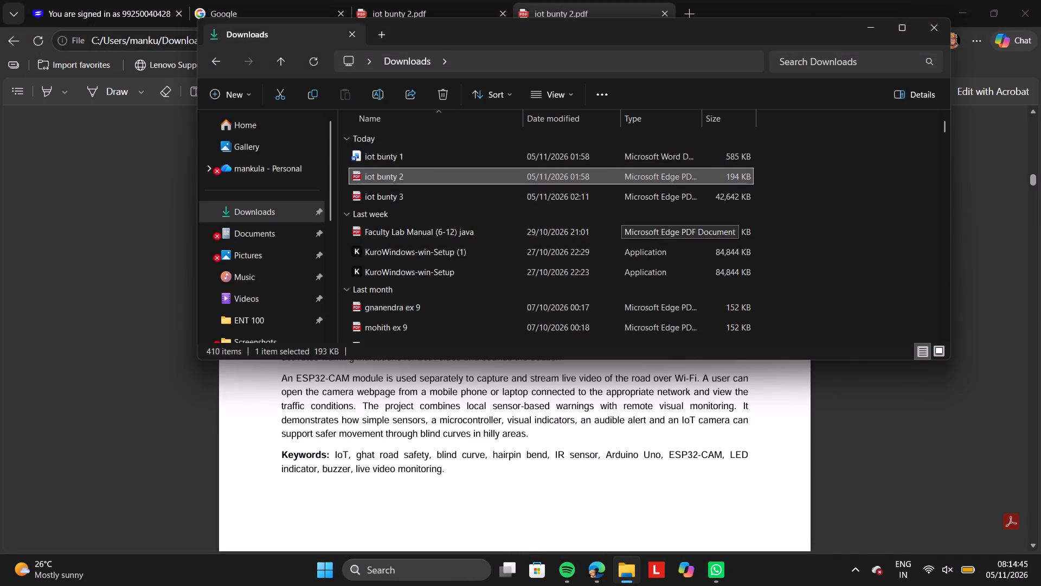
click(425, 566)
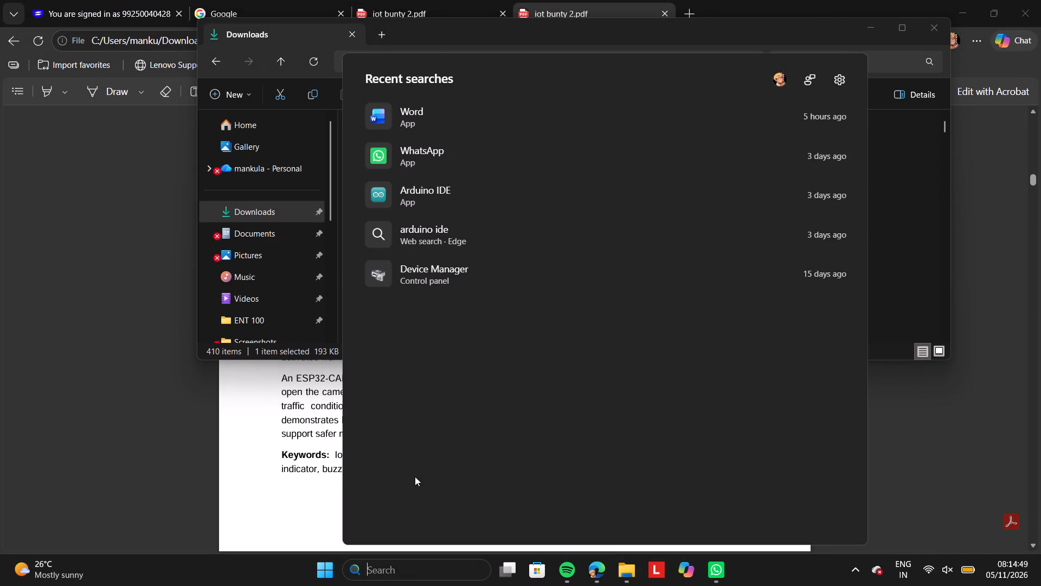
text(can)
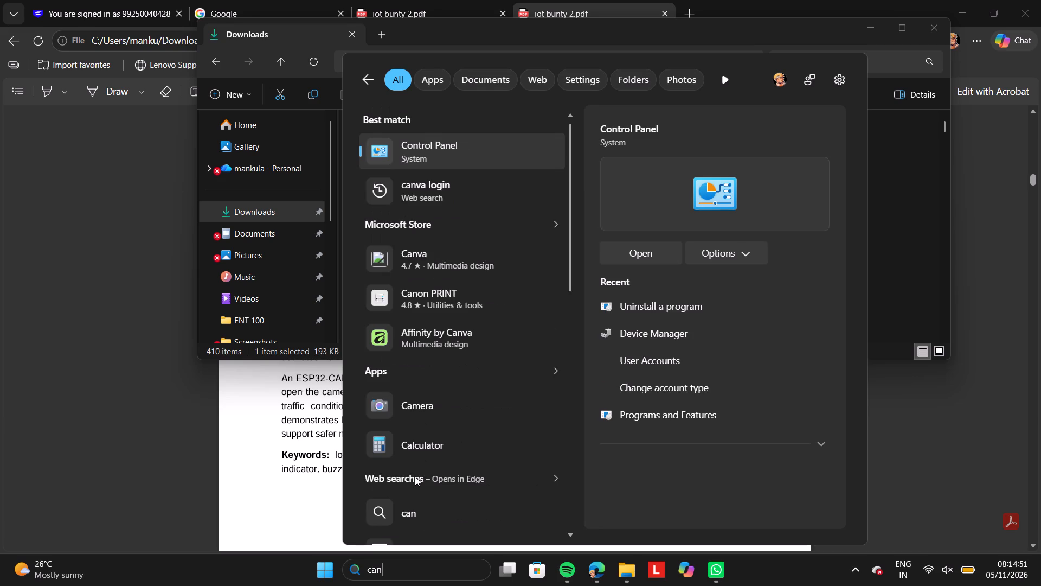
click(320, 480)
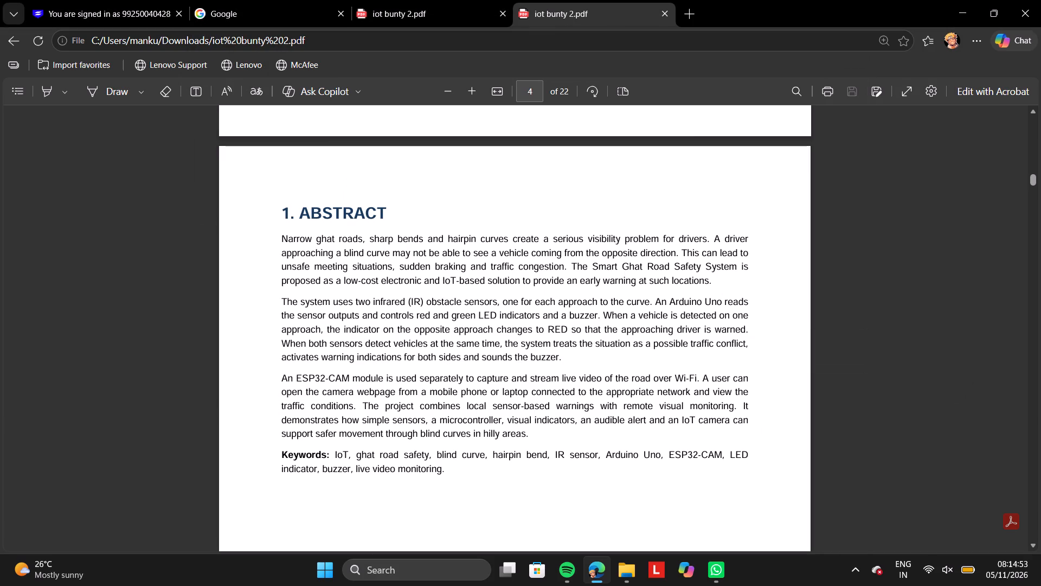
Search the web for canva in a new Edge tab and open the Canva website from the results.
click(687, 16)
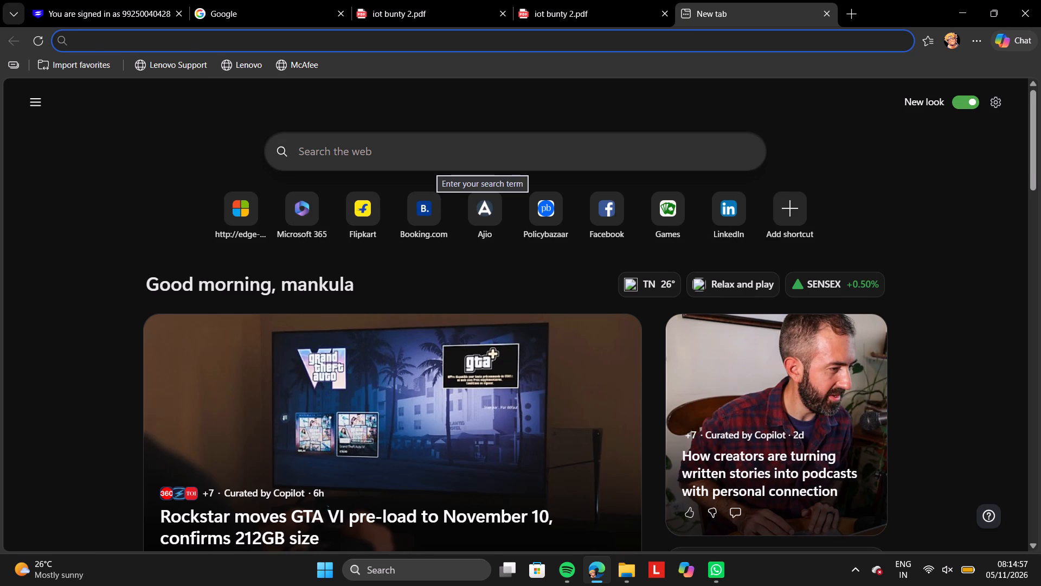
click(432, 157)
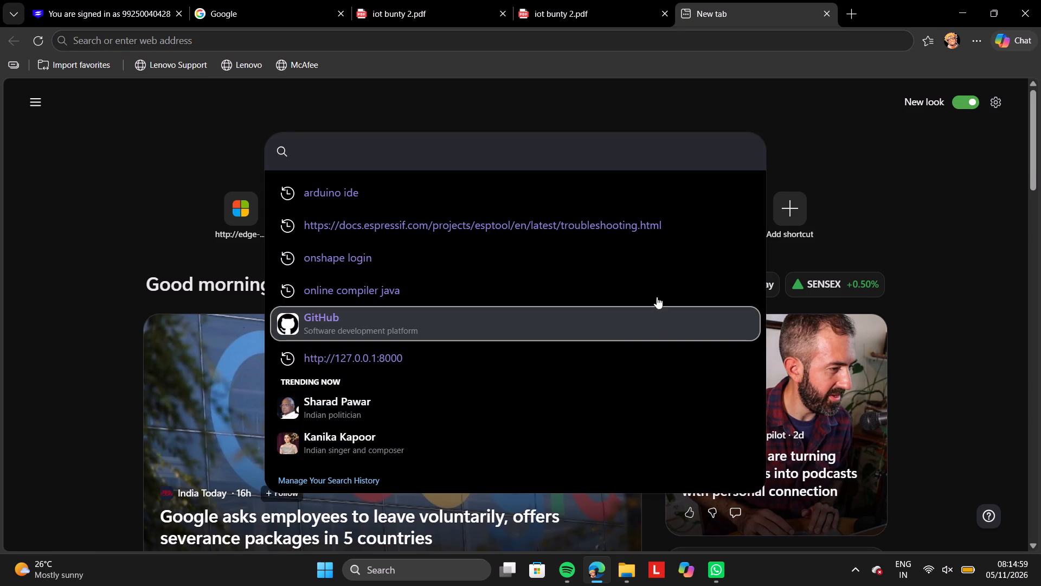
text(ca)
text(nva)
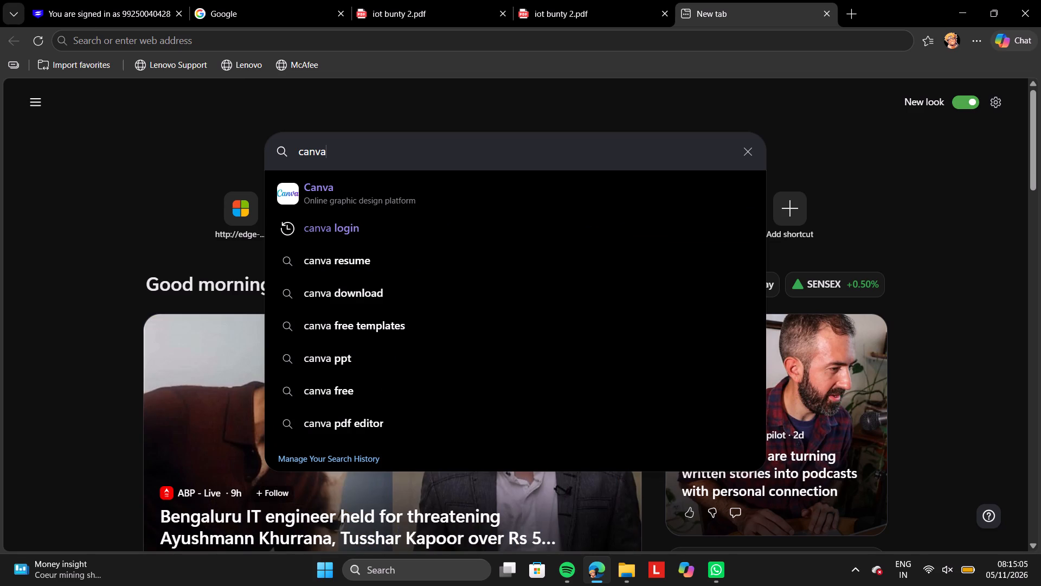
key(Return)
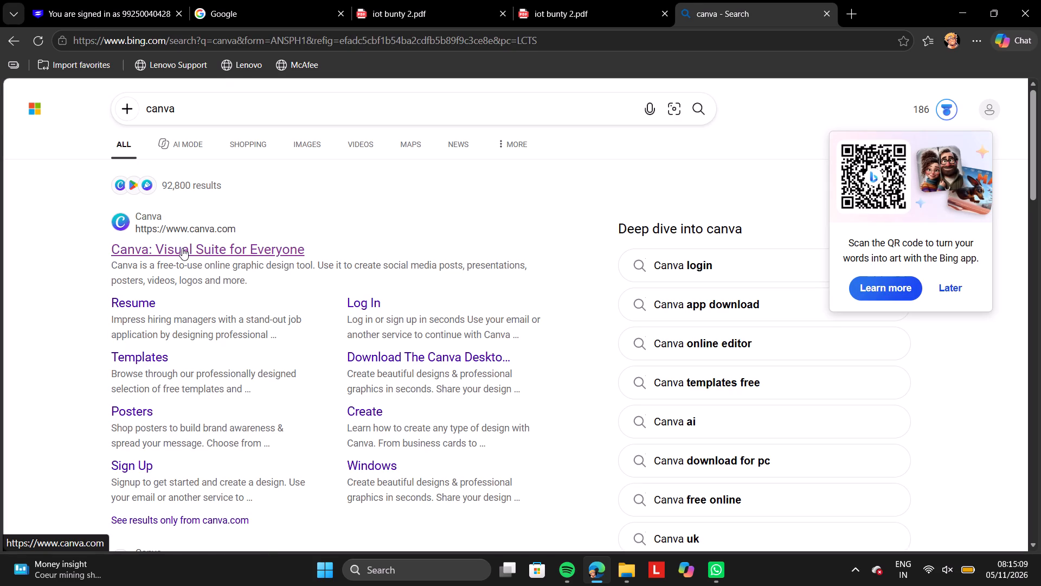
click(183, 247)
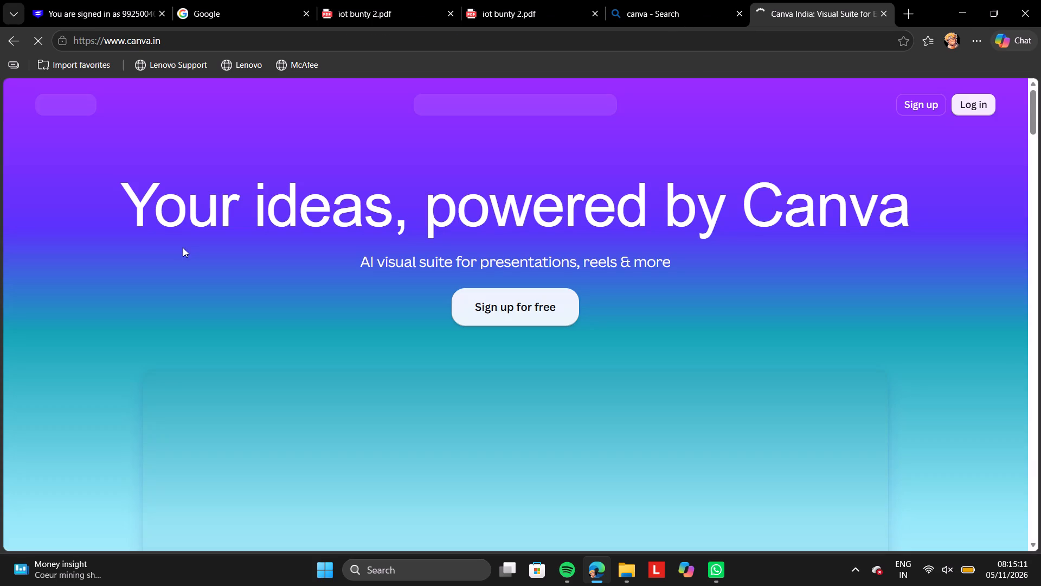
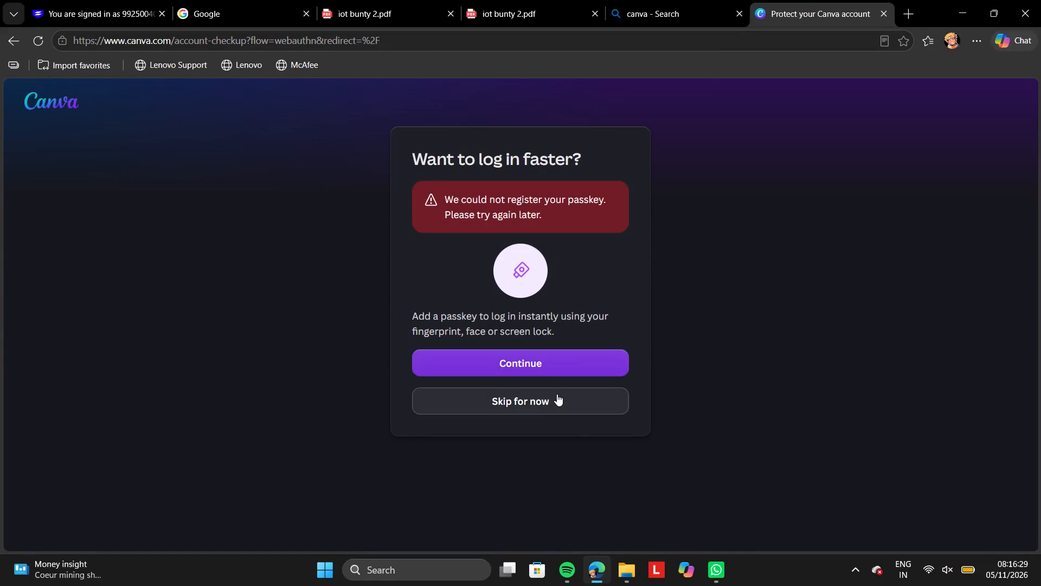
Skip the passkey setup for now and identify as a university student to reach the Canva home page.
click(555, 399)
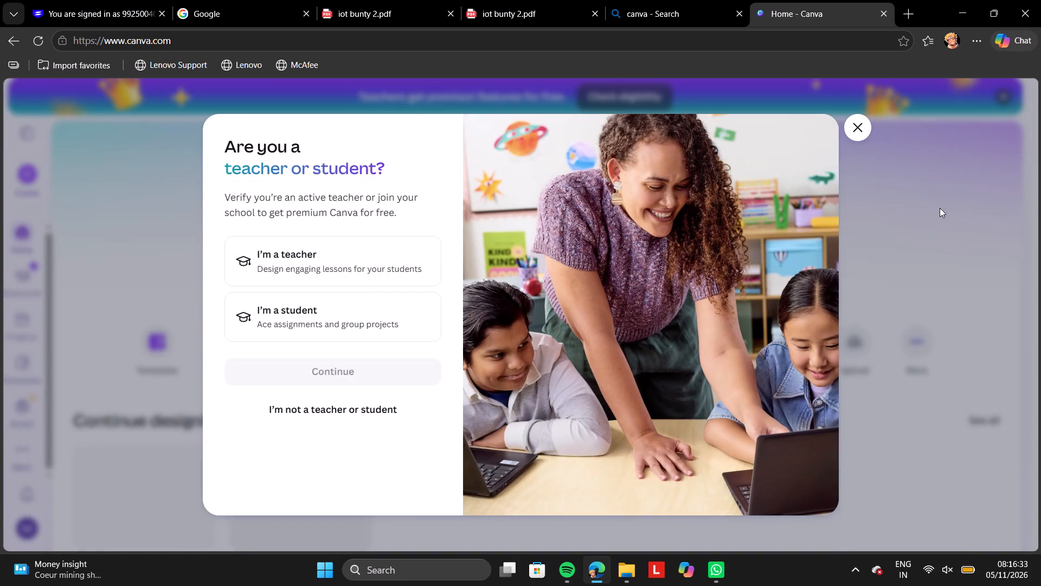
click(323, 321)
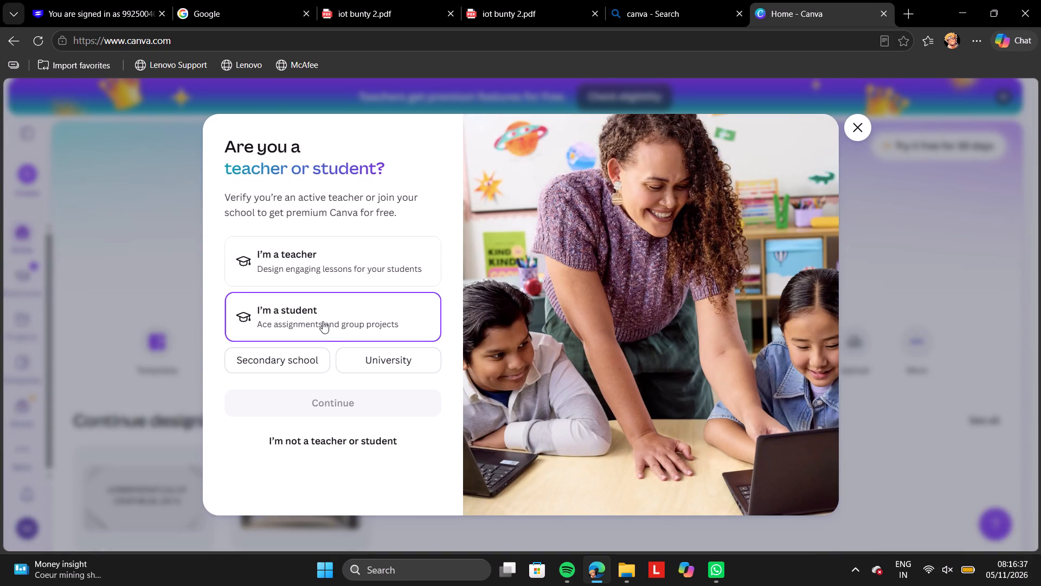
click(357, 367)
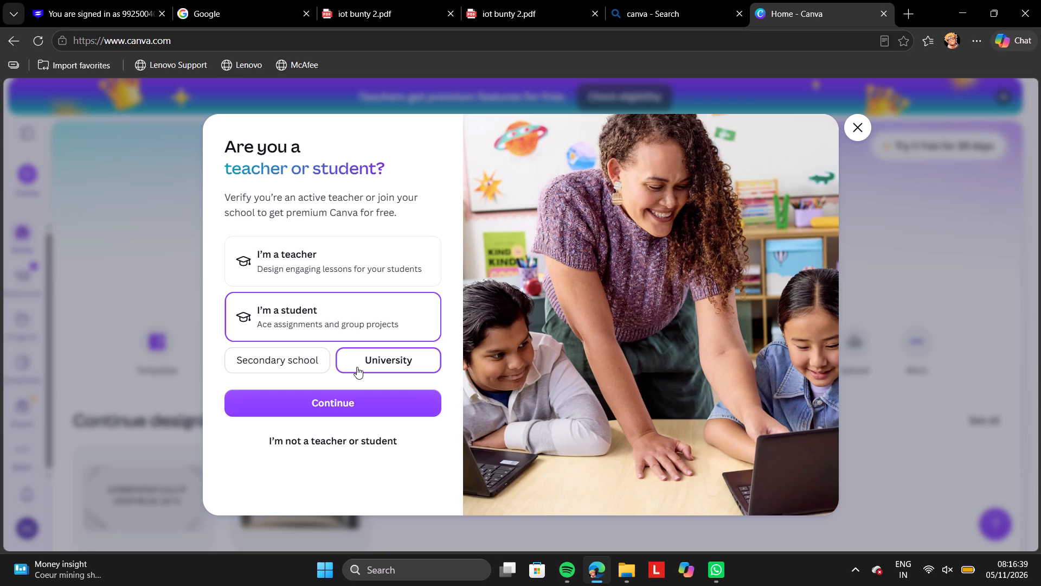
click(350, 409)
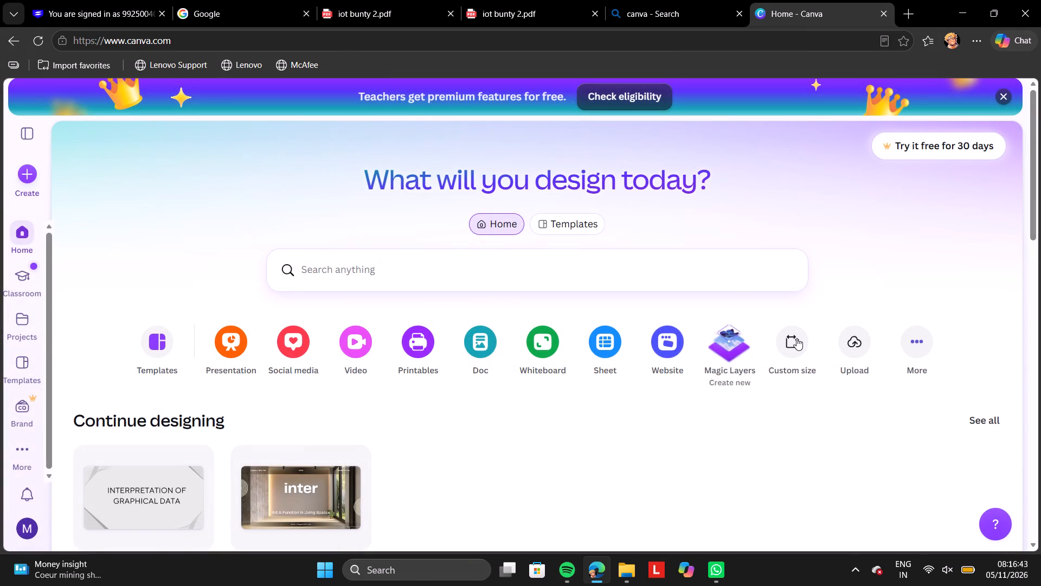
Upload the iot bunty 2 PDF from the Downloads folder to Canva as a design.
click(849, 348)
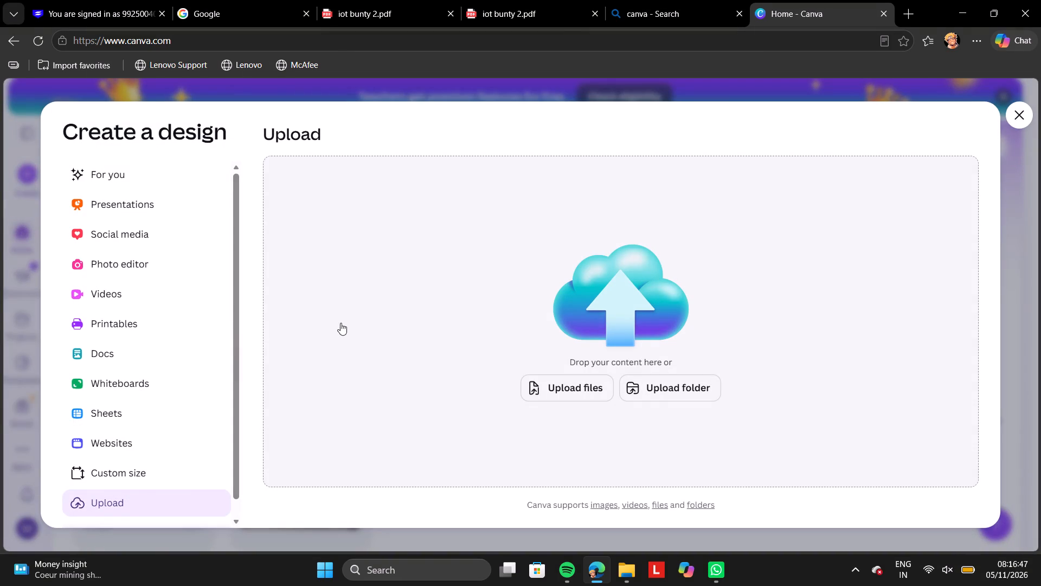
click(545, 397)
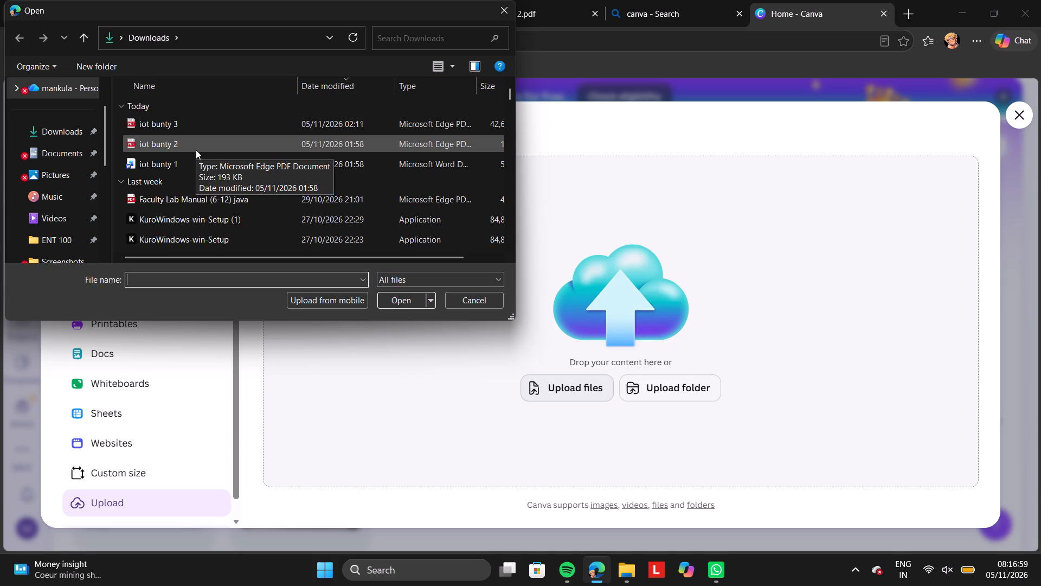
double_click(196, 150)
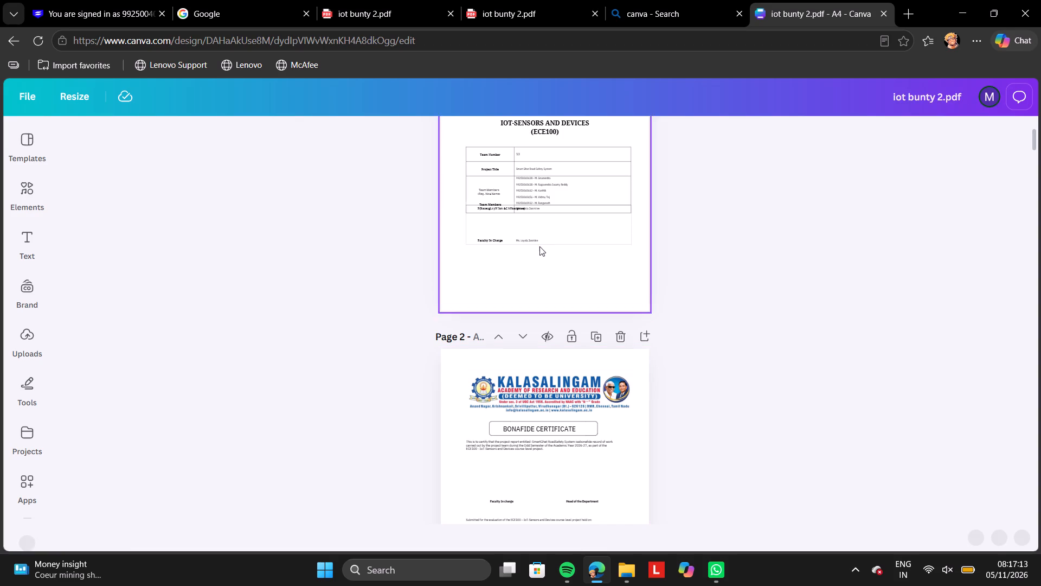
Check whether the team members list on the cover page can be selected as text, and deselect it.
click(553, 198)
click(553, 198)
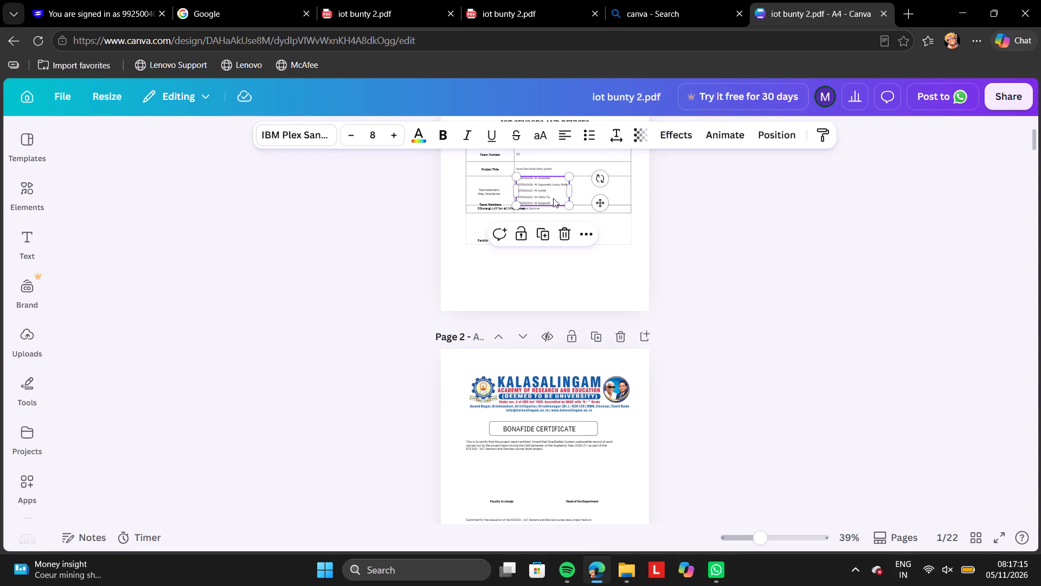
click(754, 217)
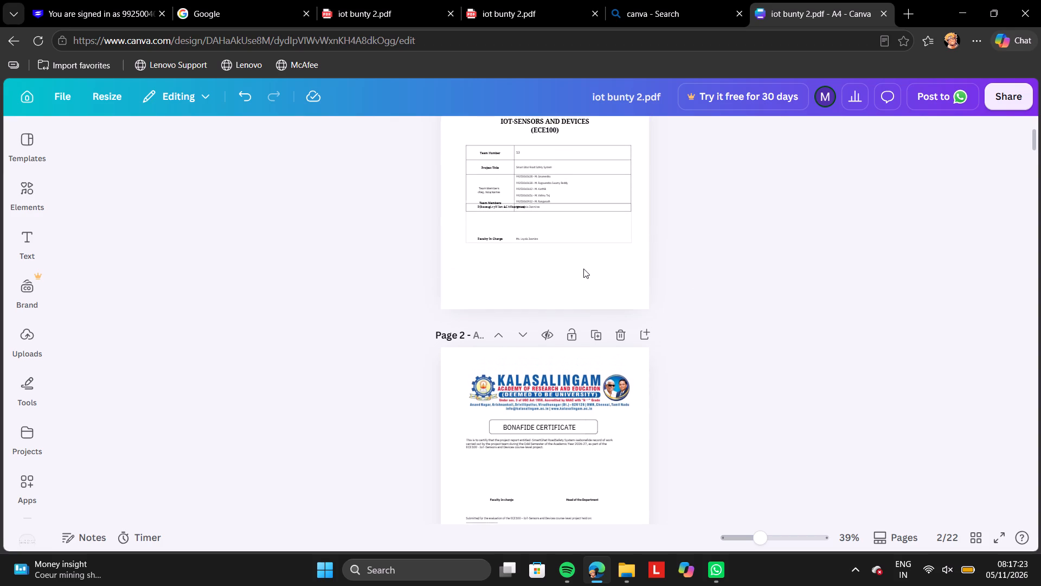
Examine at 82% zoom how the cover page, bonafide certificate, table of contents and abstract were converted.
click(779, 543)
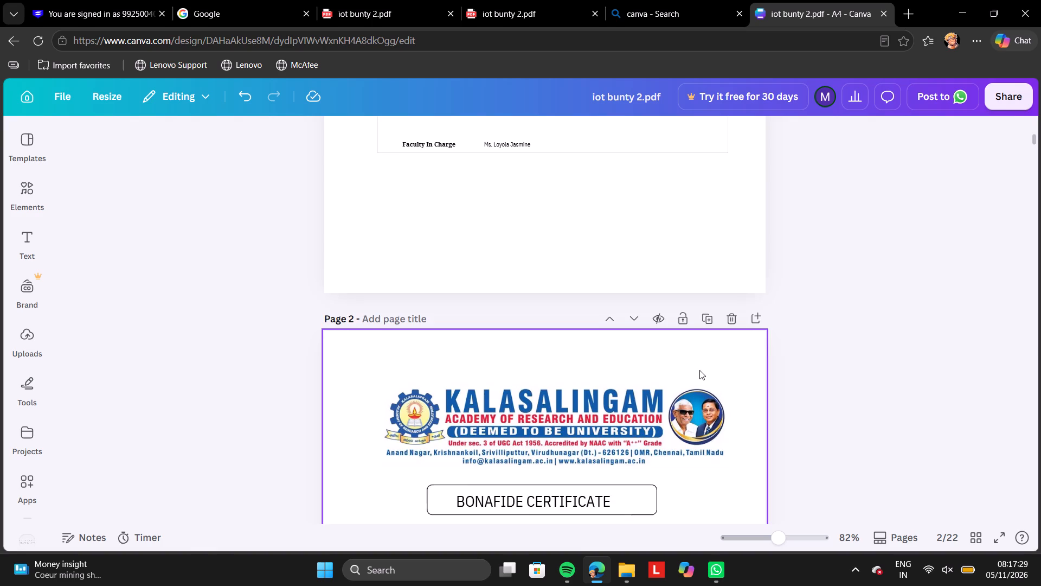
scroll(699, 370, up, 3)
scroll(699, 370, down, 2)
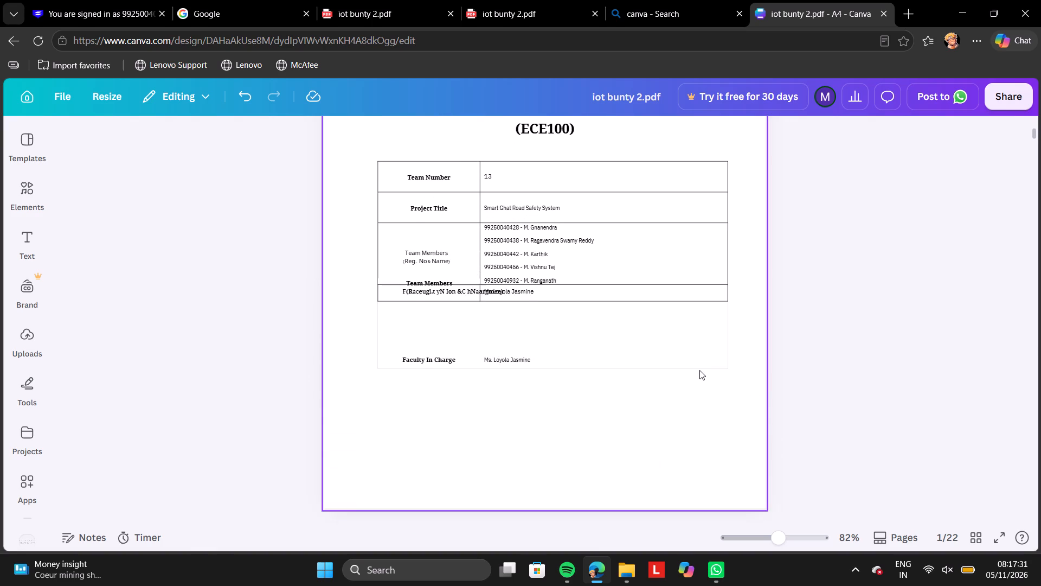
scroll(699, 370, down, 2)
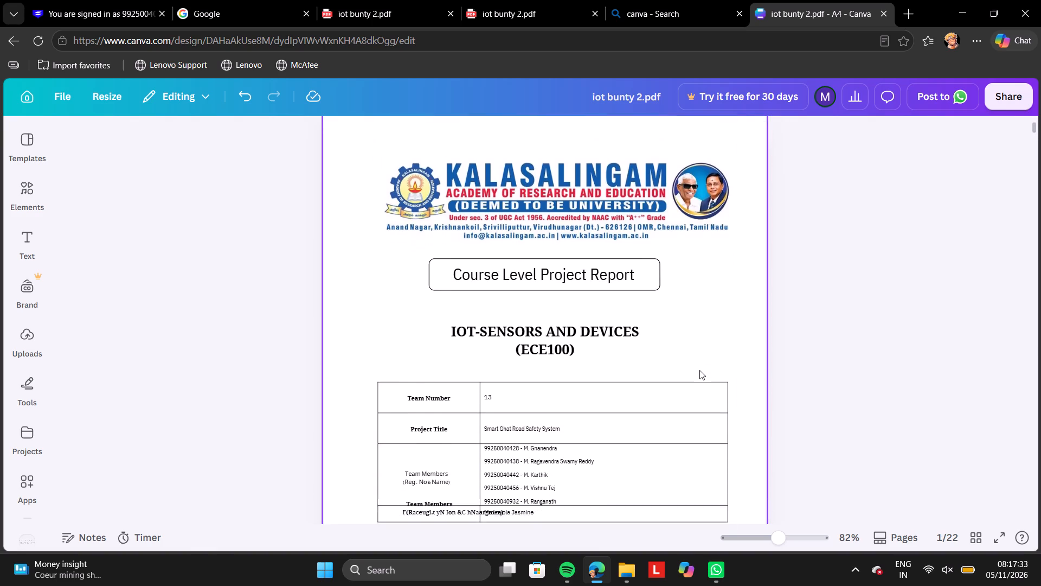
scroll(699, 370, down, 7)
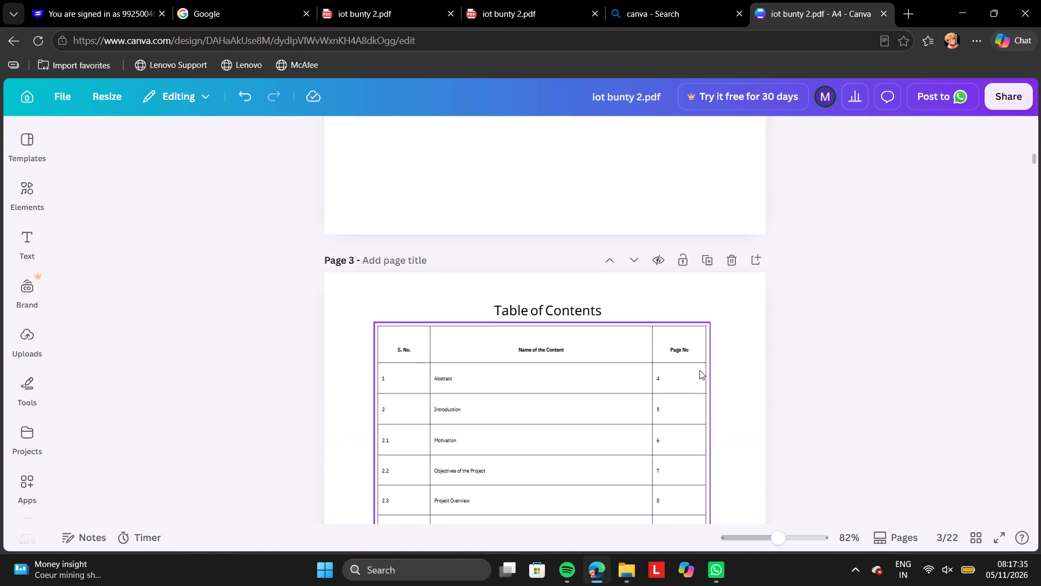
scroll(699, 370, down, 7)
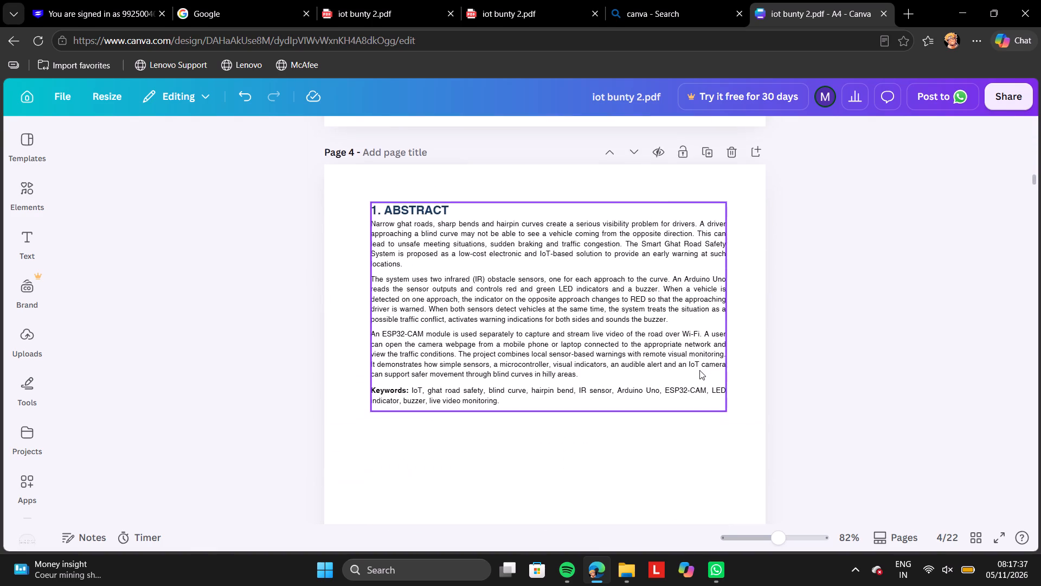
scroll(699, 370, down, 1)
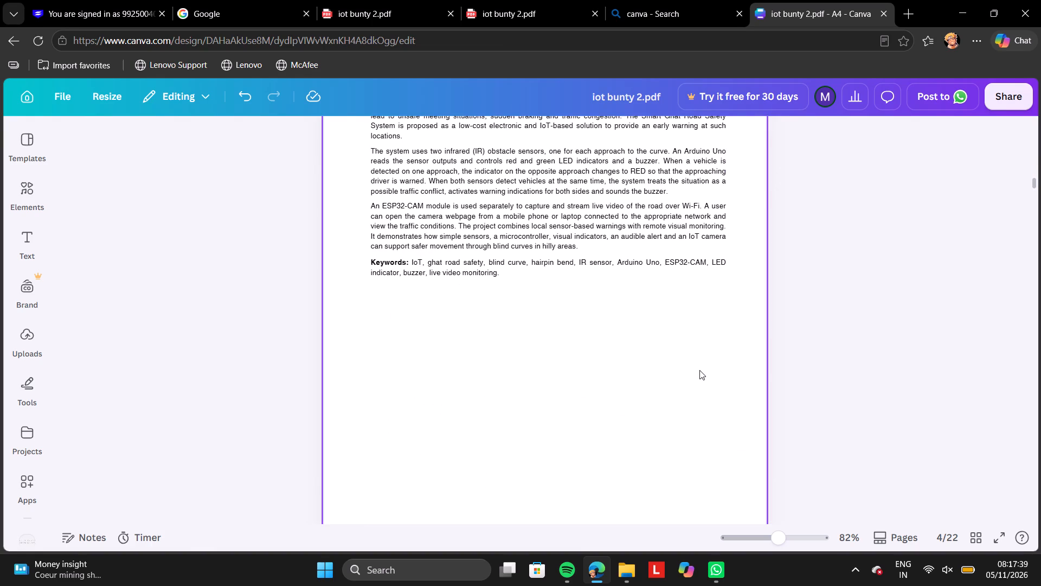
scroll(699, 370, up, 1)
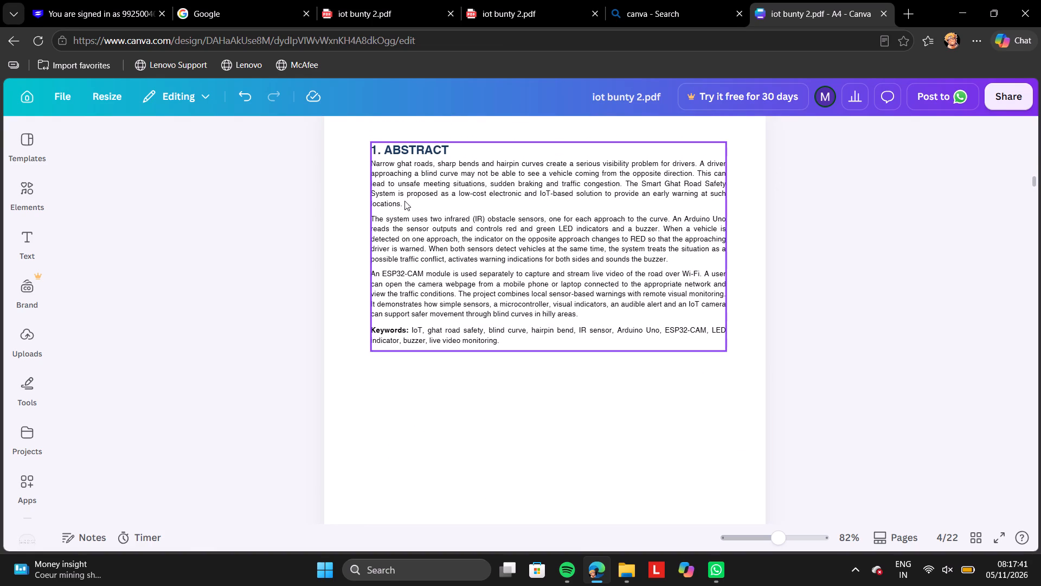
Open the Abstract text block on page 4 for editing, with the cursor after "simple" in the ESP32-CAM paragraph.
click(387, 175)
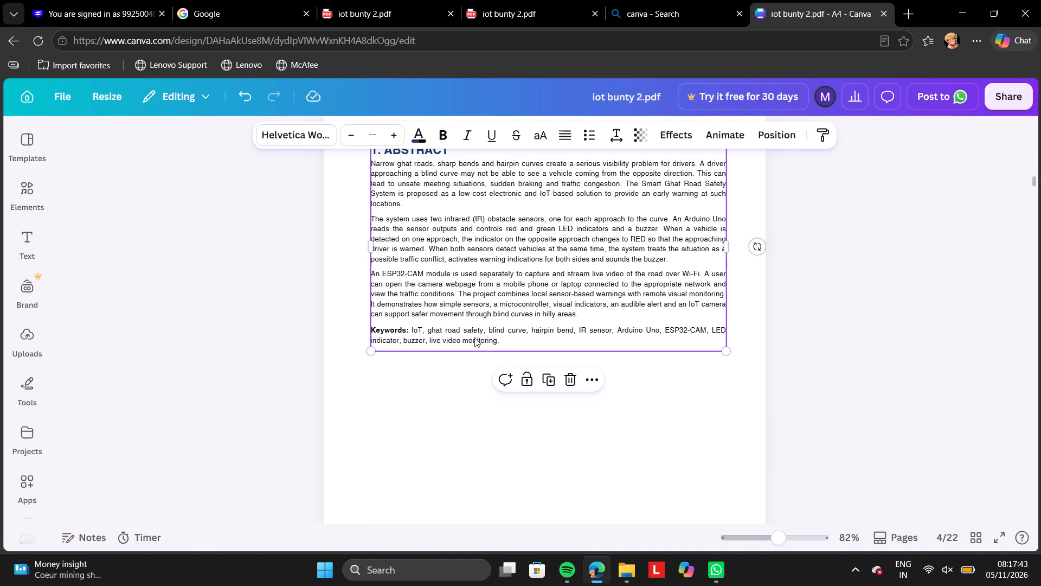
click(460, 305)
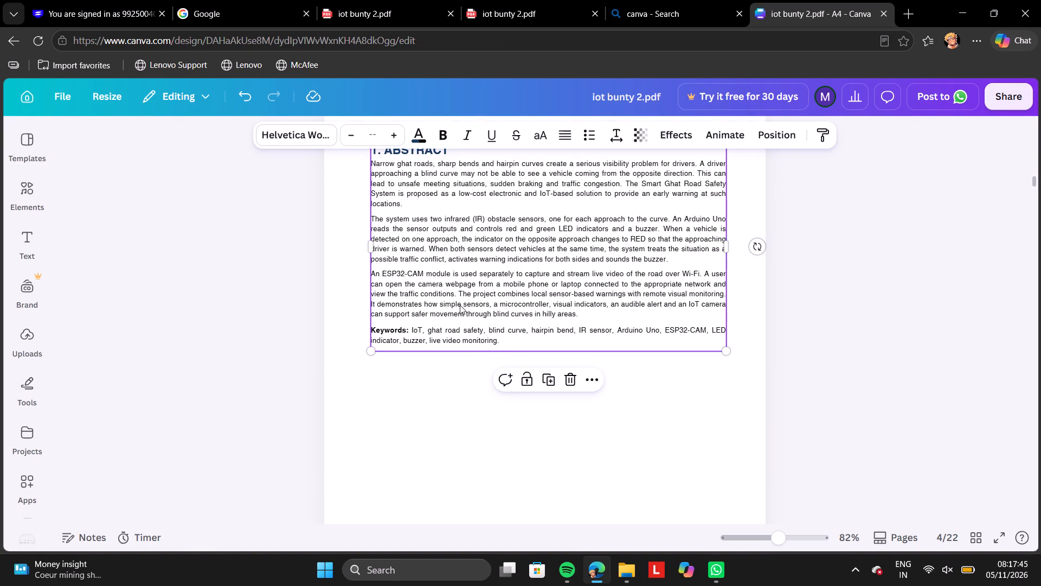
click(460, 305)
double_click(460, 305)
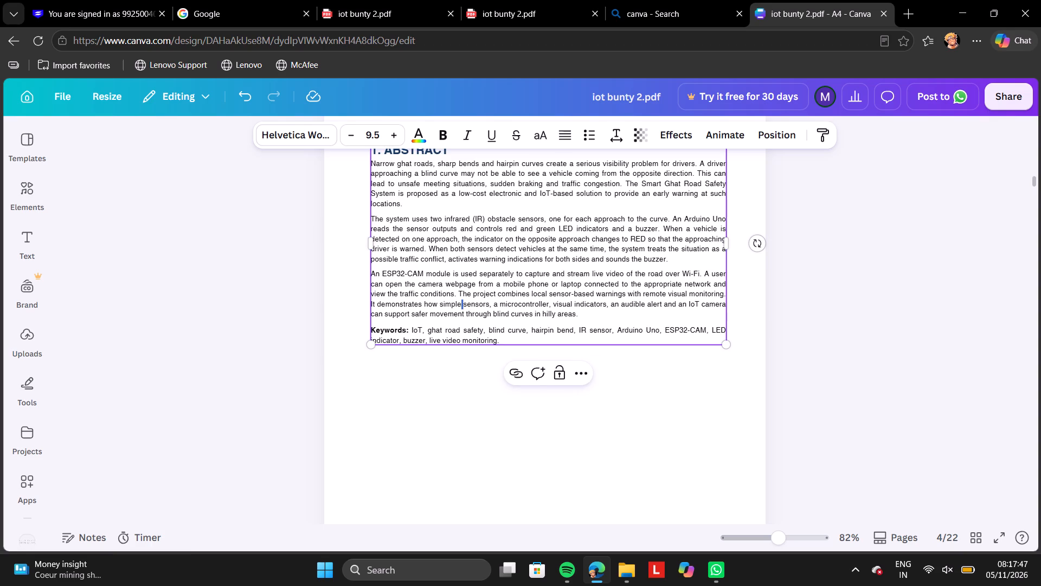
Delete all the Abstract body text on page 4, from "Narrow ghat roads" through the Keywords line, keeping the "1. ABSTRACT" heading.
click(381, 164)
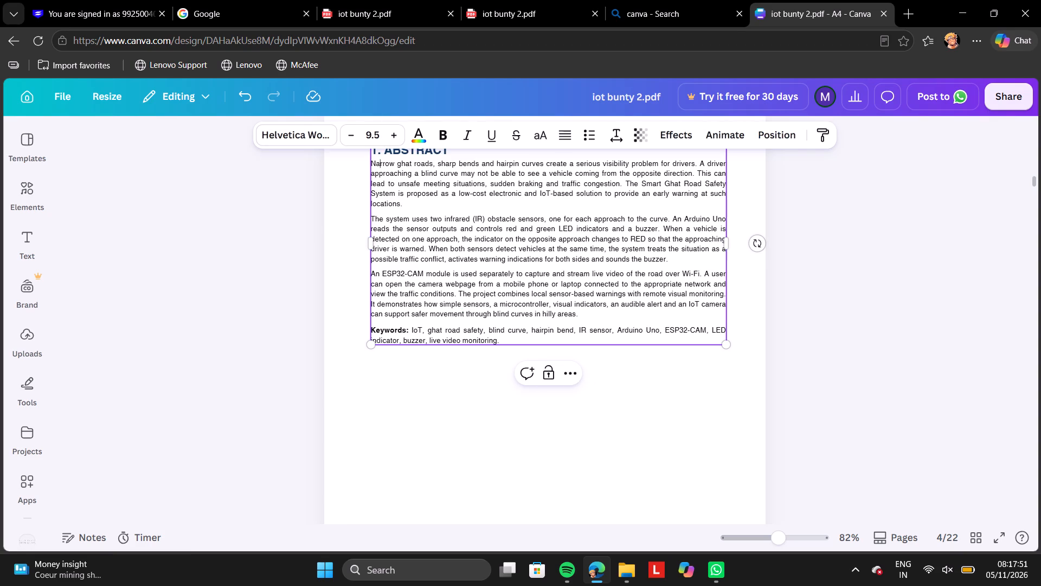
key(Left)
key(Left)
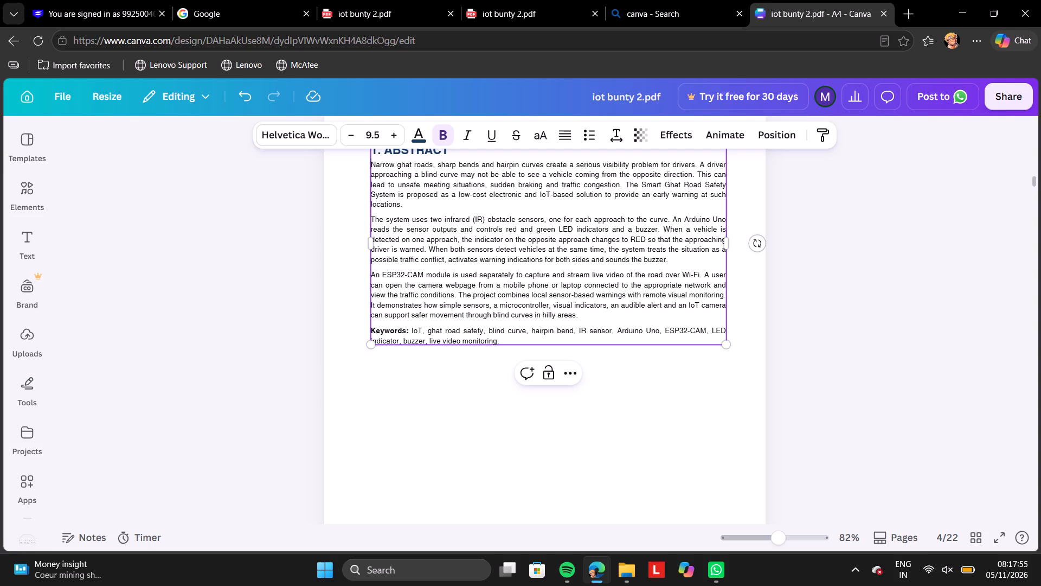
key(shift+Right)
key(shift+Right)
key(shift+Right)
key(shift+Right)
key(shift+Right)
key(shift+Right)
key(shift+Right)
key(shift+Right)
key(shift+Right)
key(shift+Right)
key(shift+Right)
key(shift+Right)
key(shift+Right)
key(shift+Right)
key(shift+Right)
key(shift+Right)
key(shift+Right)
key(shift+Right)
key(shift+Right)
key(shift+Right)
key(shift+Right)
key(shift+Right)
key(shift+Right)
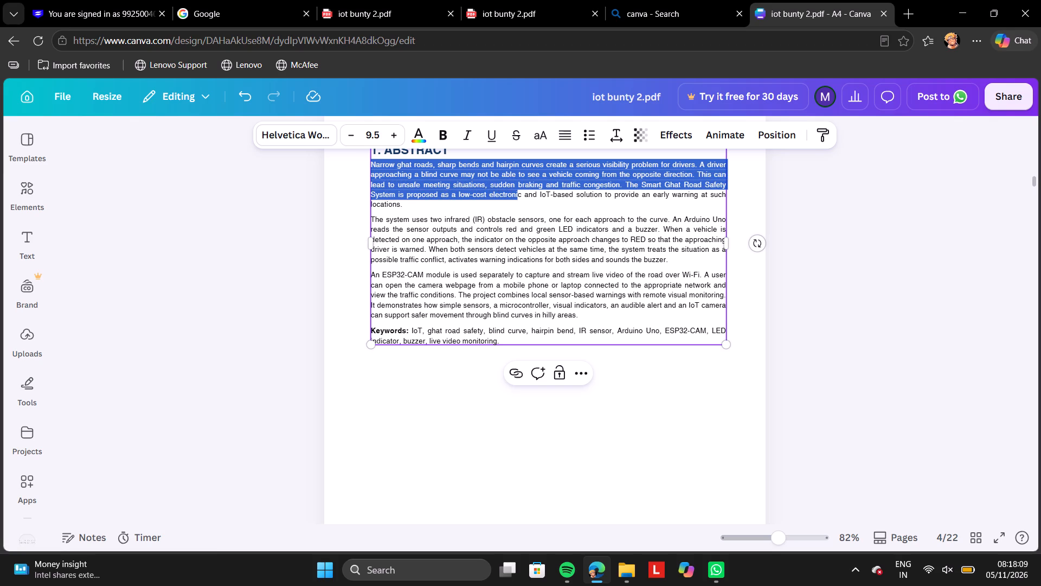
key(ctrl+shift+Right)
key(ctrl+shift+Down)
key(ctrl+shift+Down)
key(ctrl+shift+Down)
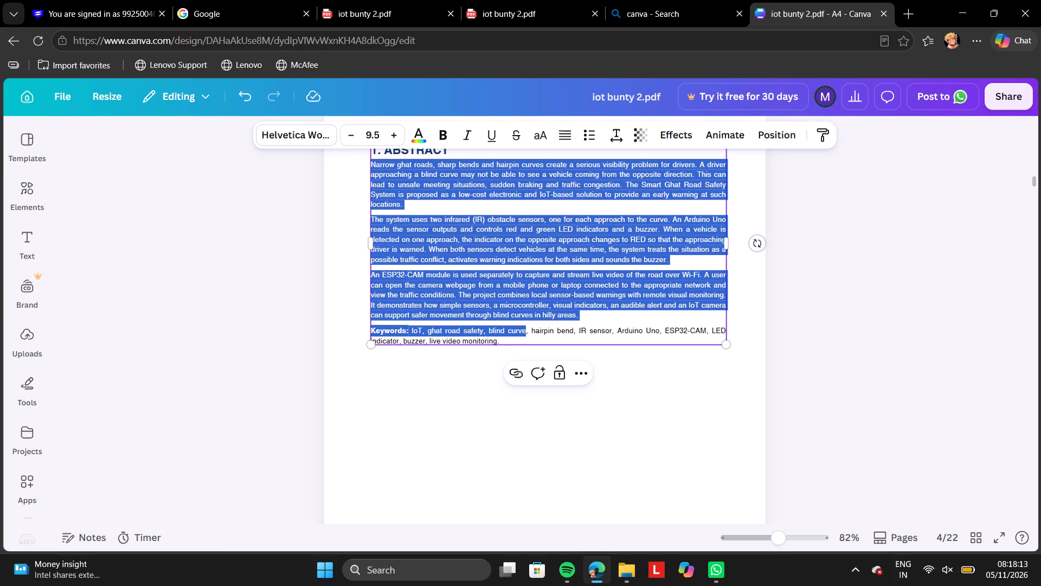
key(ctrl+shift+Down)
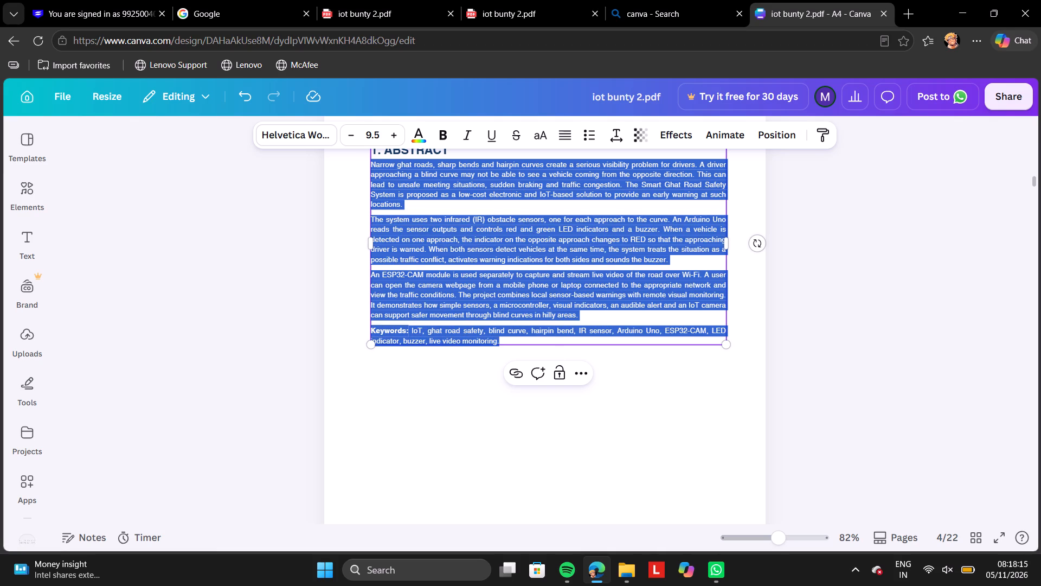
key(Delete)
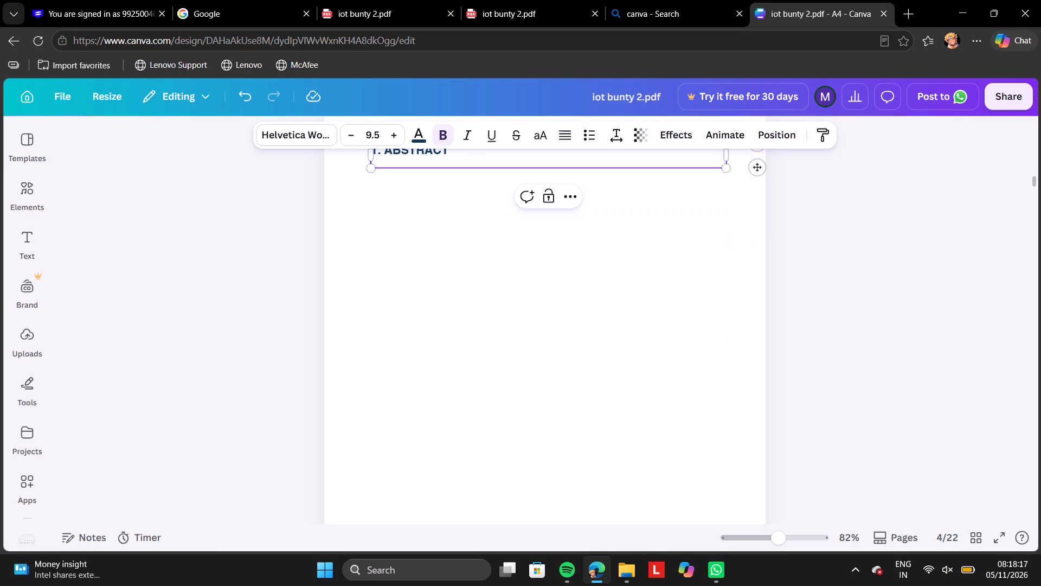
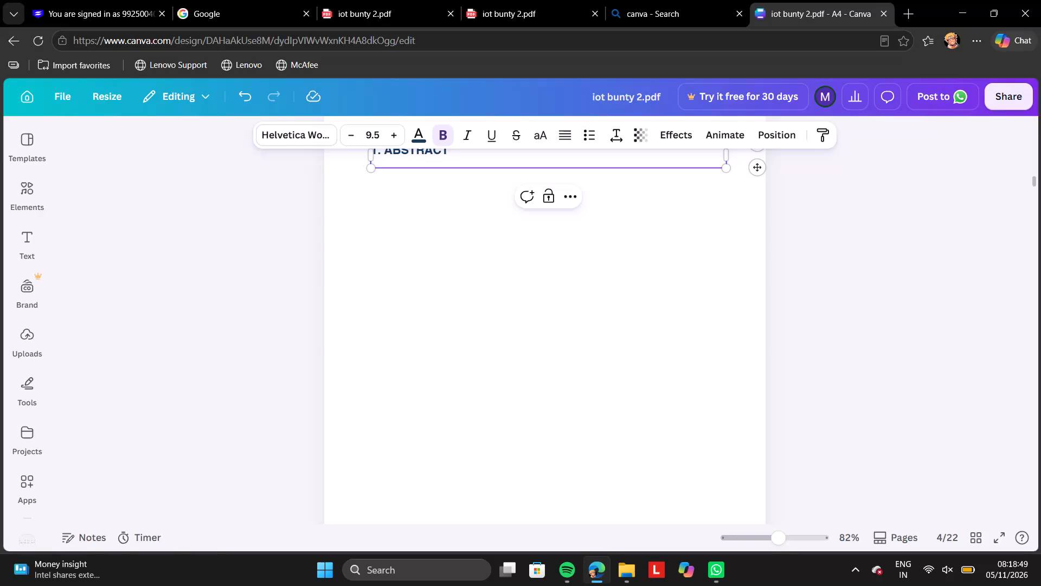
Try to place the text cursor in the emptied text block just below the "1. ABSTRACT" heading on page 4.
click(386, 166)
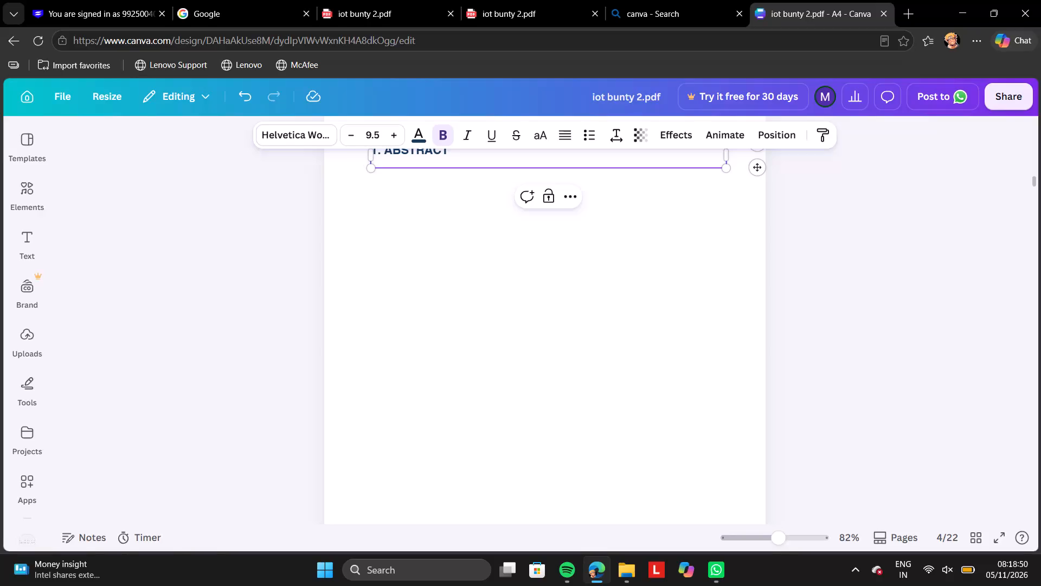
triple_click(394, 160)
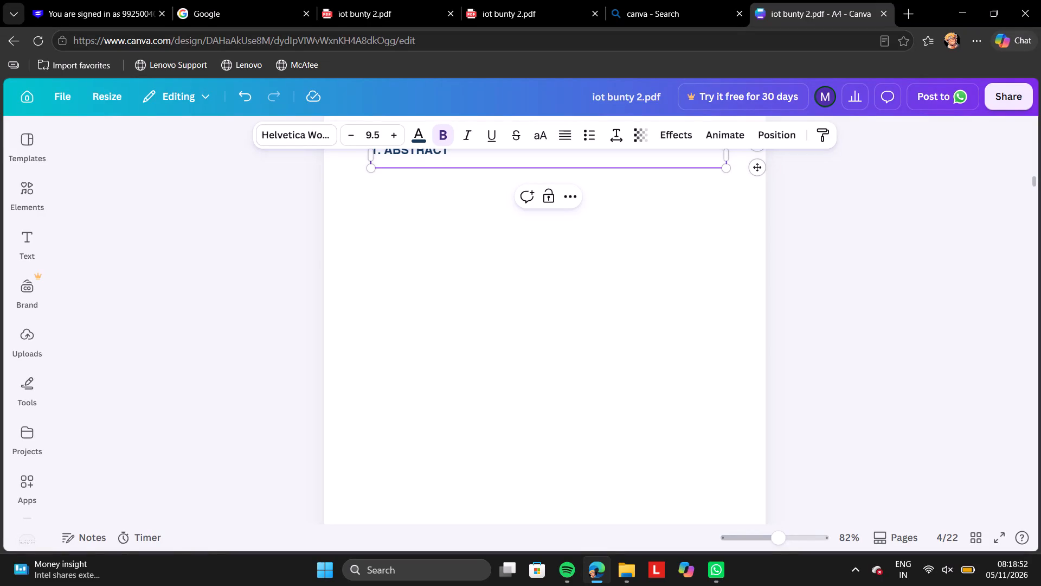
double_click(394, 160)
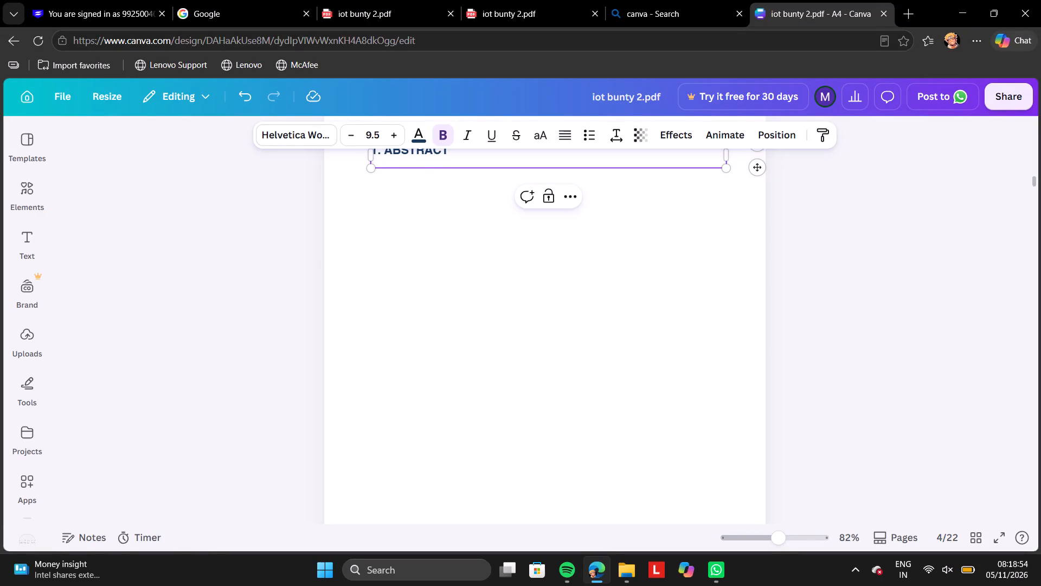
Open the text options for adding new text to the Abstract page.
click(30, 251)
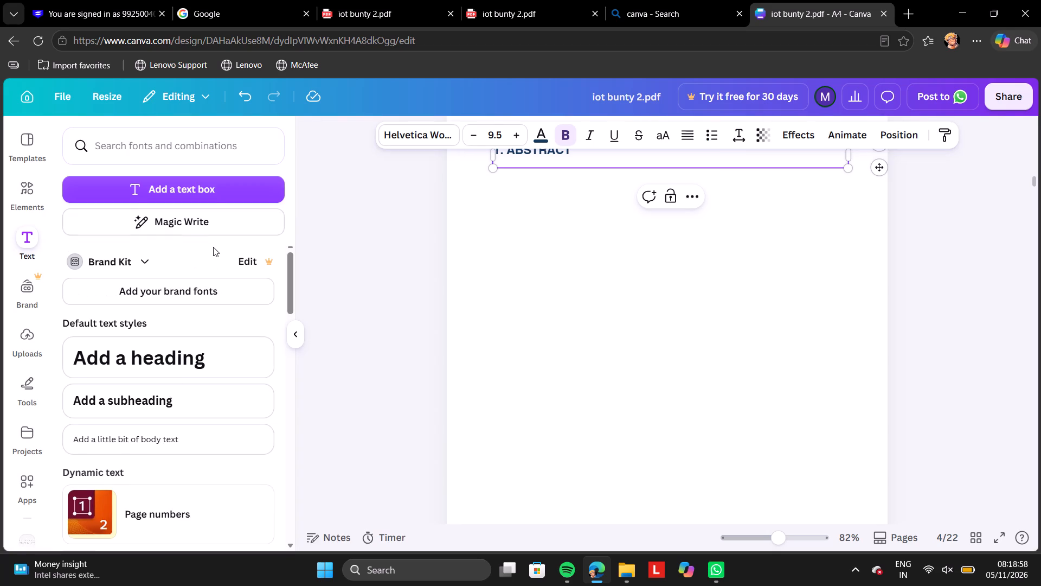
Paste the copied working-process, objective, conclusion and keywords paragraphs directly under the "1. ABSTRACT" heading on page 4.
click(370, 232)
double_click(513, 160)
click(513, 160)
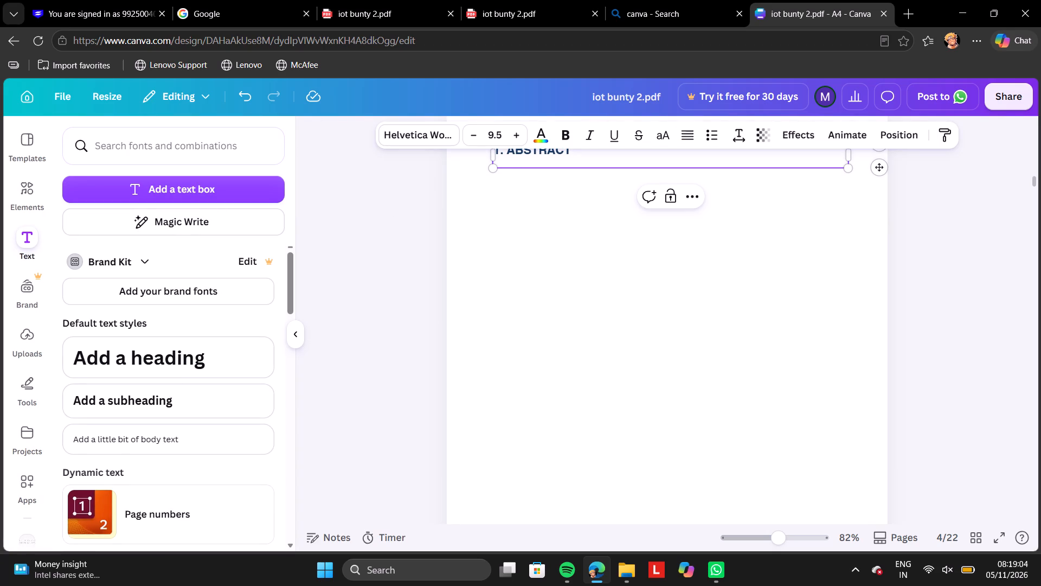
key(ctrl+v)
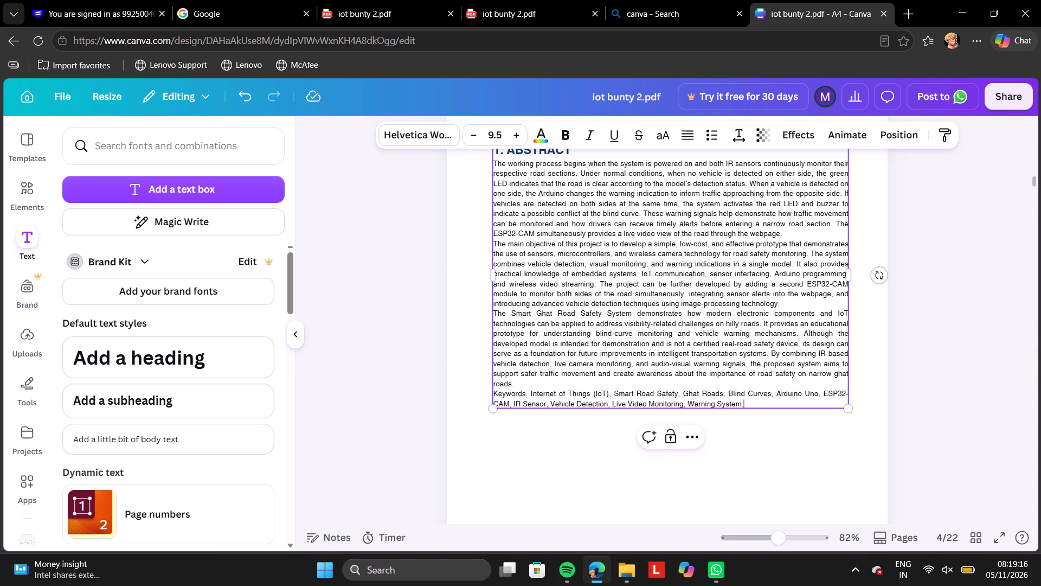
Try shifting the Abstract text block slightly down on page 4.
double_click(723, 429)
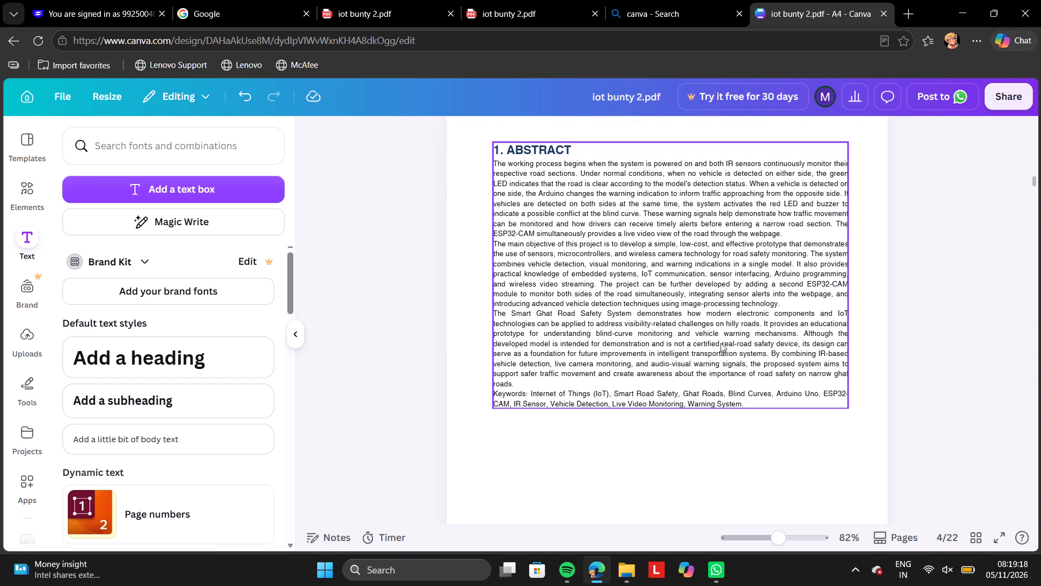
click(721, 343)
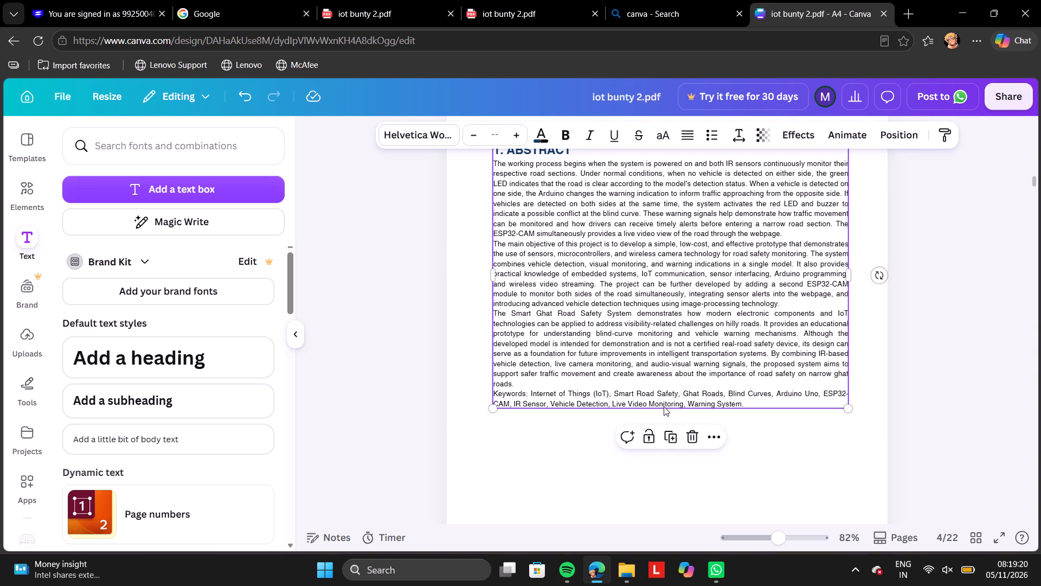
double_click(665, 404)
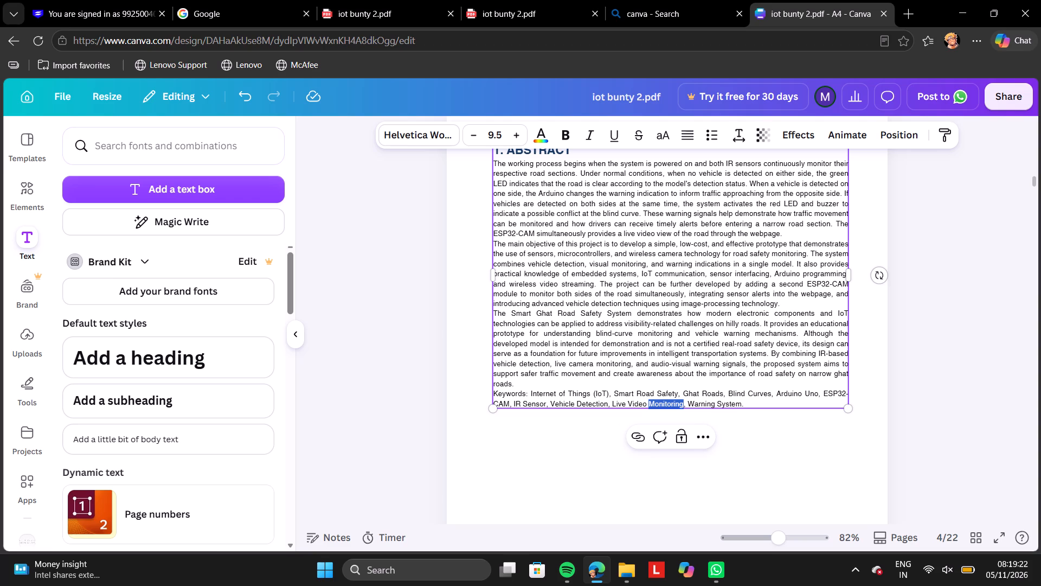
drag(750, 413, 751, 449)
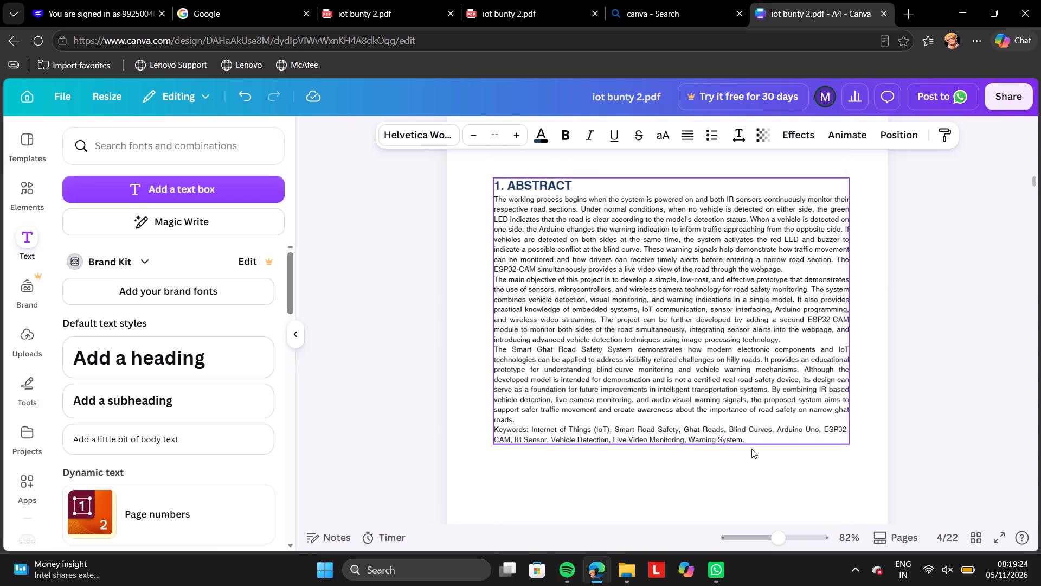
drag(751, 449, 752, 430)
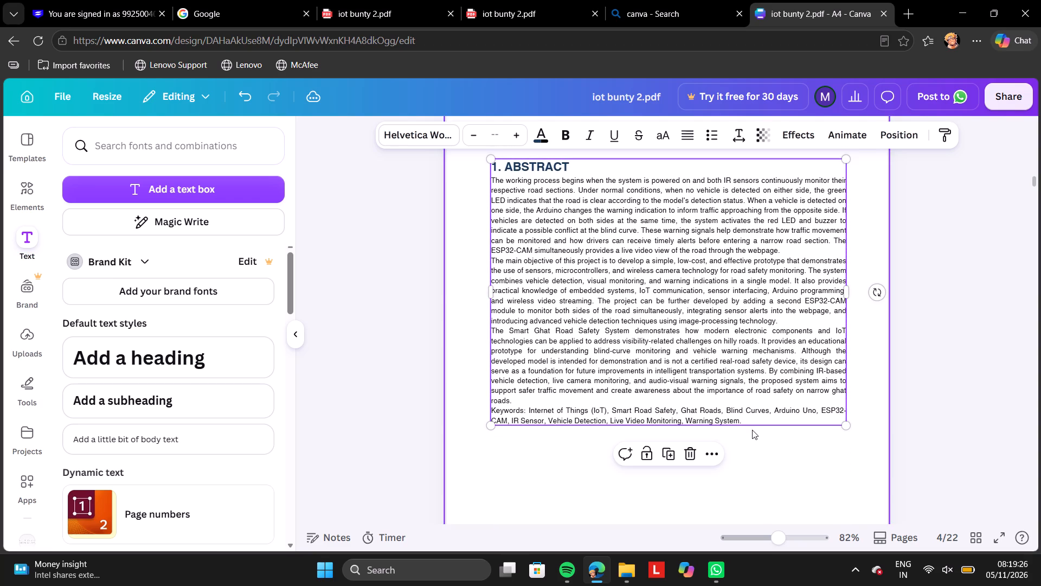
Undo the Abstract block moves, the pasted paragraphs and the earlier deletion of the original Abstract body text.
scroll(966, 296, up, 2)
scroll(966, 296, down, 1)
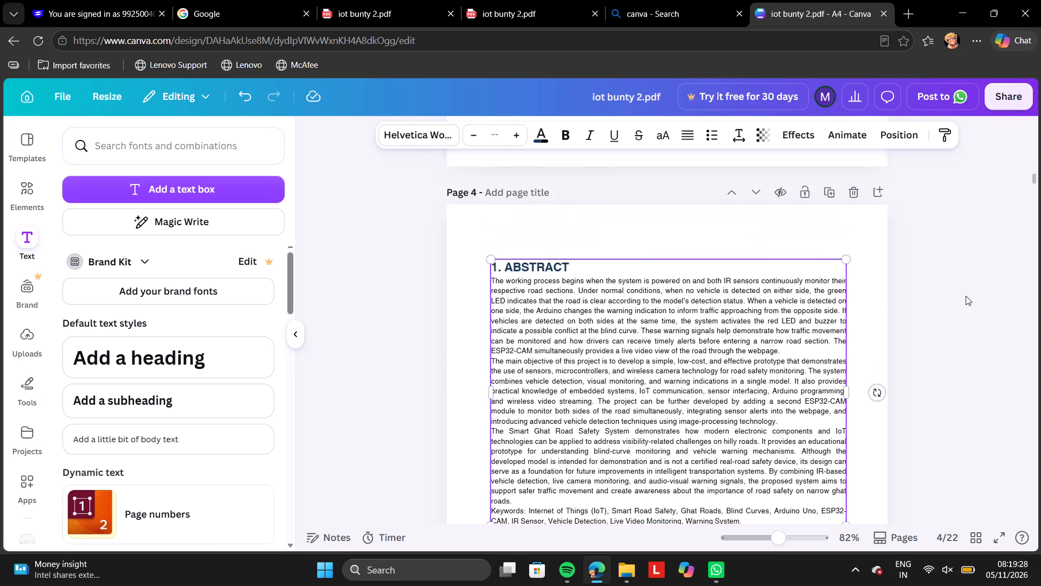
scroll(966, 296, down, 4)
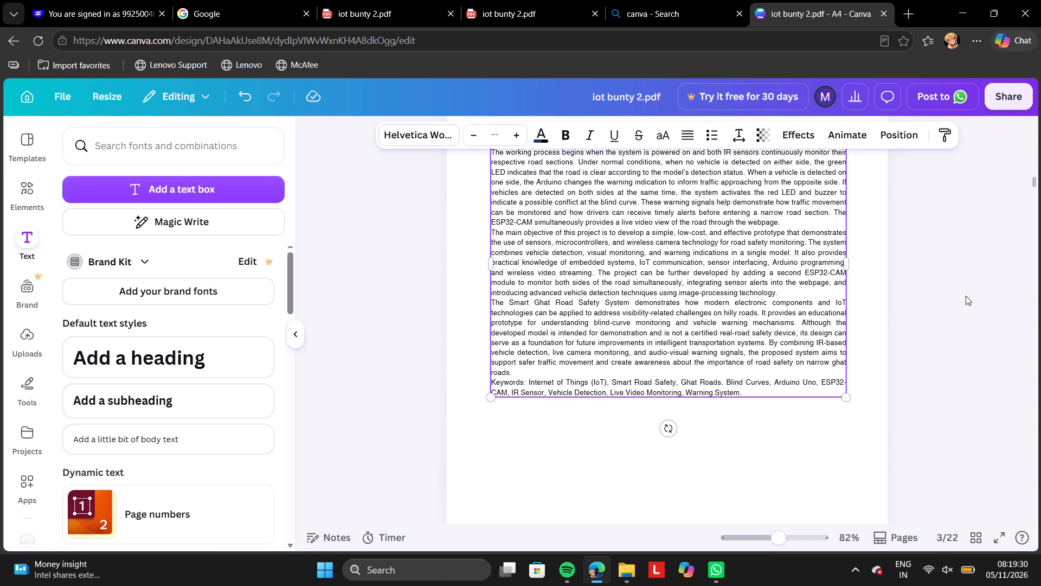
scroll(891, 328, down, 1)
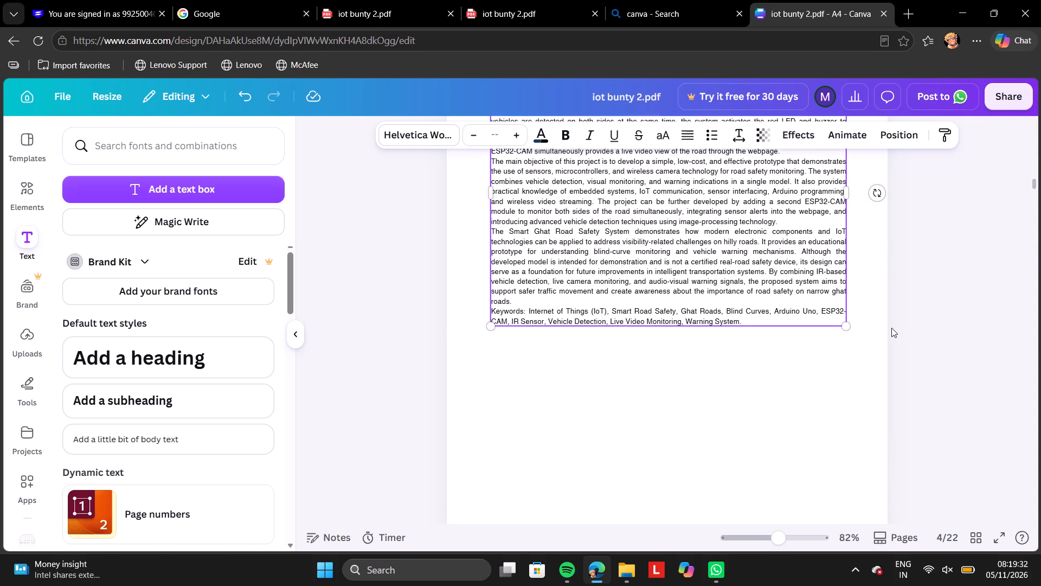
scroll(891, 328, down, 1)
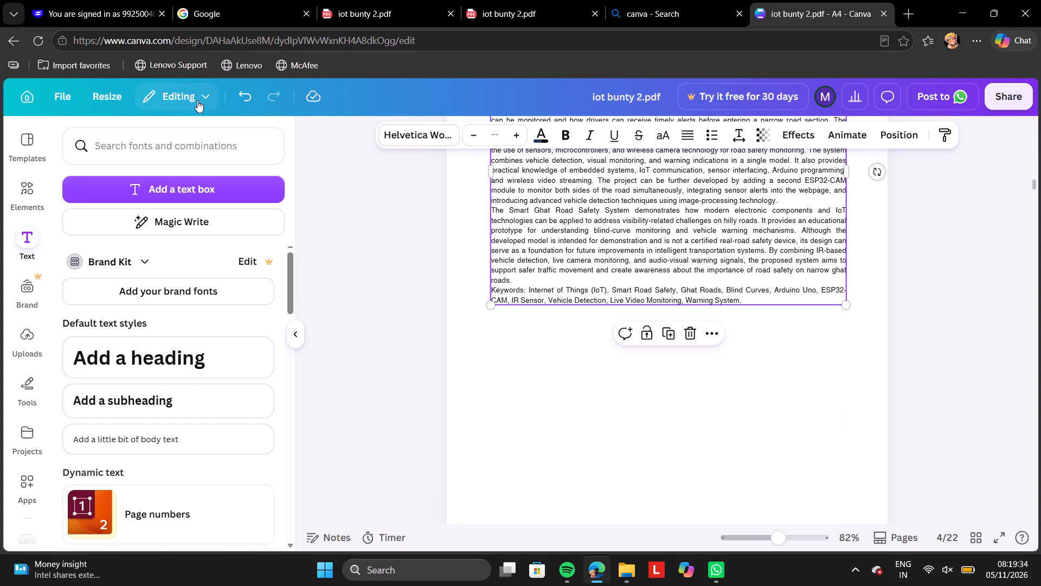
click(244, 95)
click(244, 95)
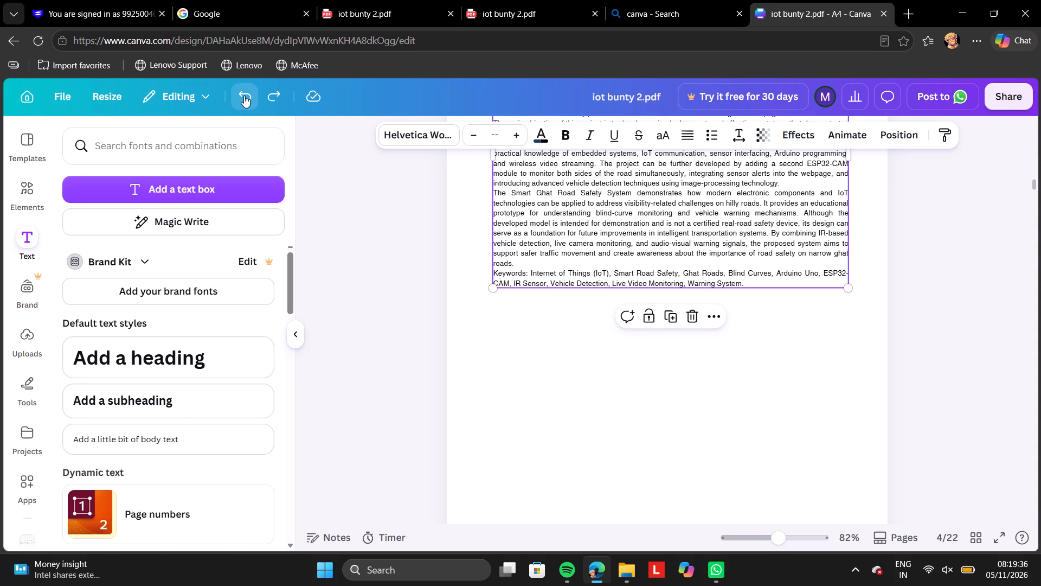
click(244, 95)
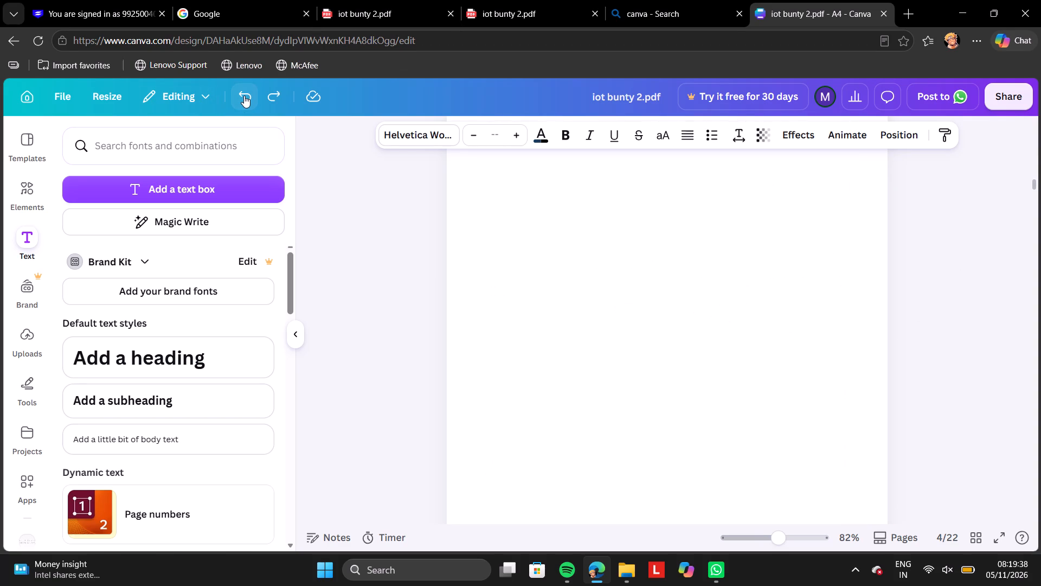
click(244, 95)
click(244, 95)
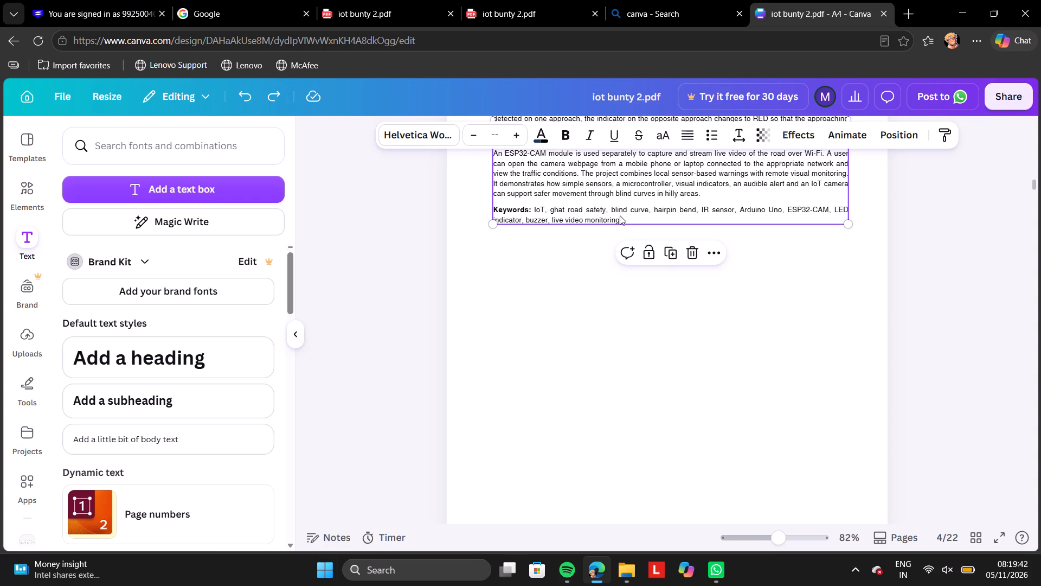
Paste the copied working-process, objective, conclusion and keywords text after "hilly areas." in the Abstract's ESP32-CAM paragraph, and deselect the block.
click(705, 193)
click(705, 193)
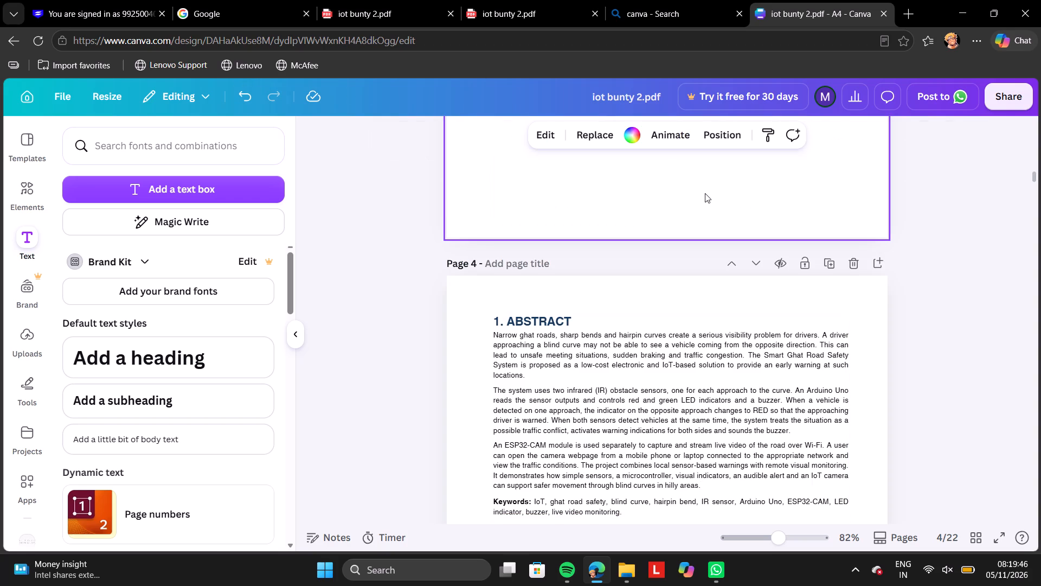
scroll(708, 256, up, 2)
scroll(708, 256, down, 1)
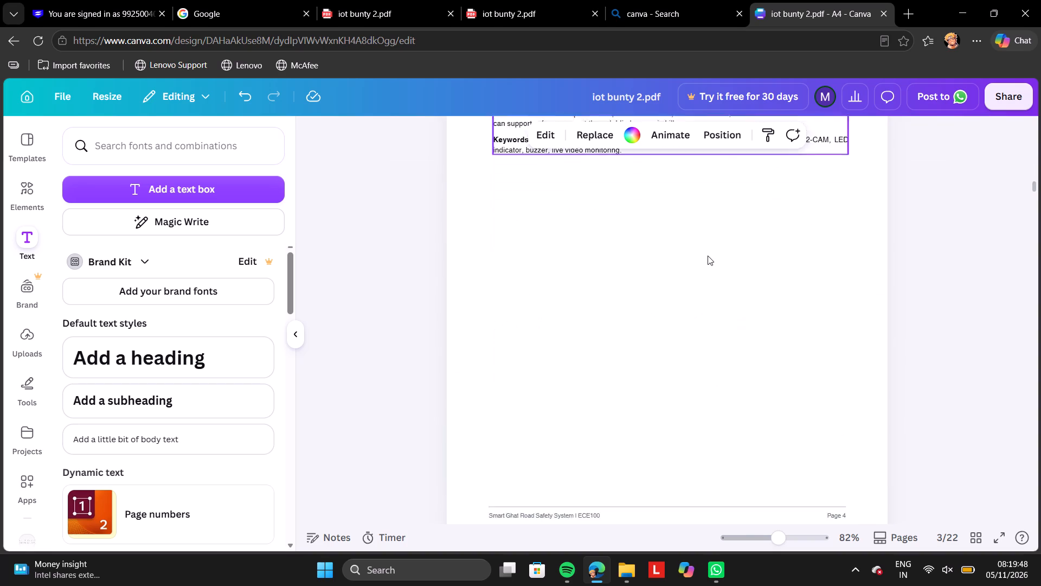
scroll(708, 256, up, 3)
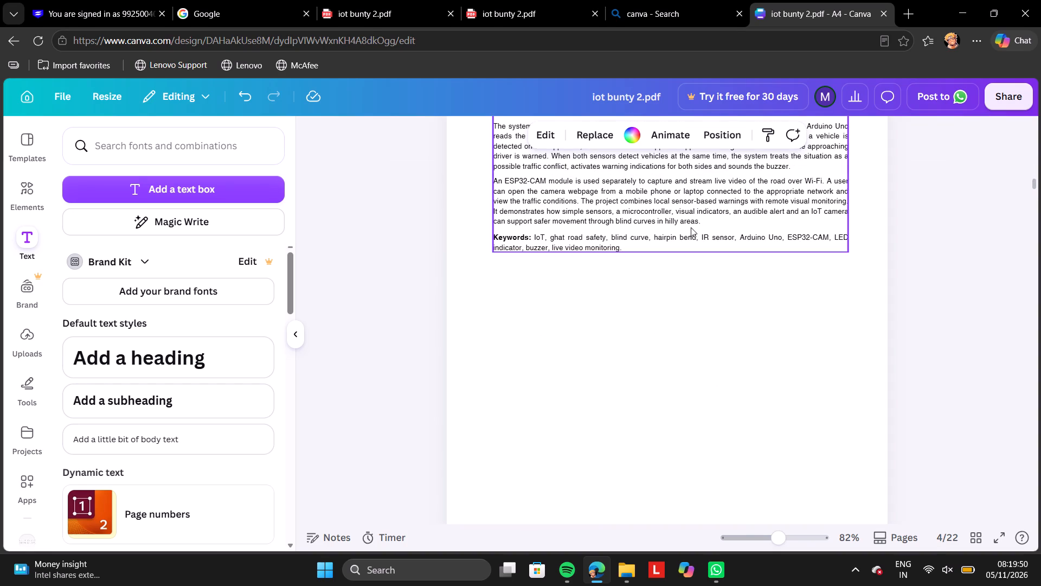
double_click(708, 221)
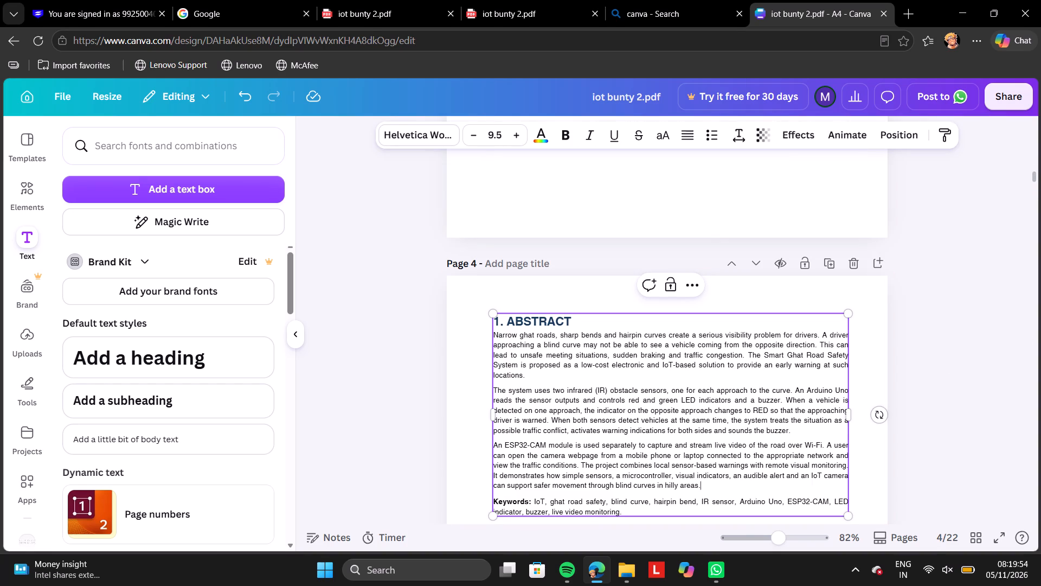
key(ctrl+v)
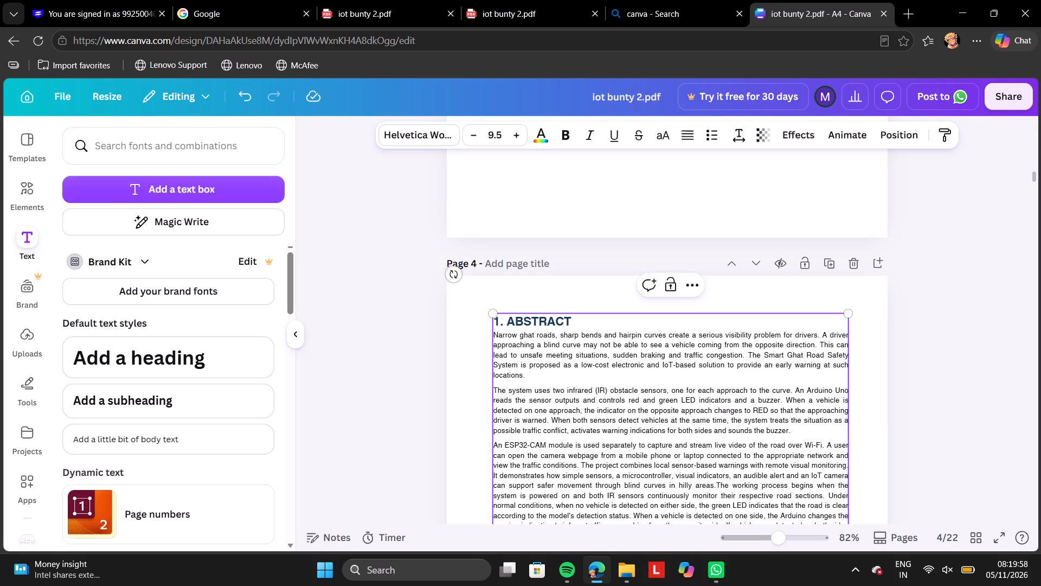
scroll(673, 461, down, 5)
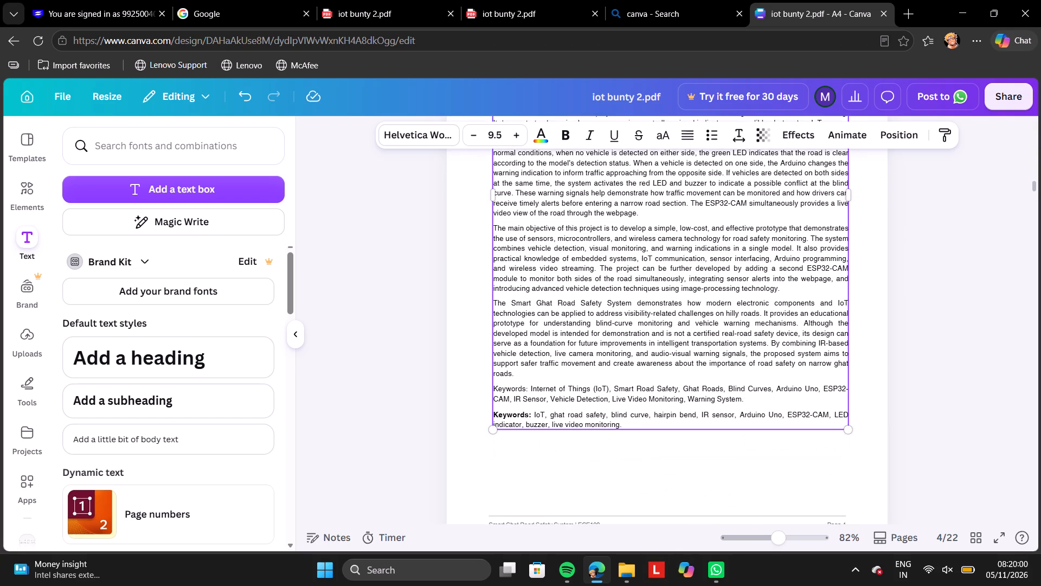
scroll(673, 461, down, 2)
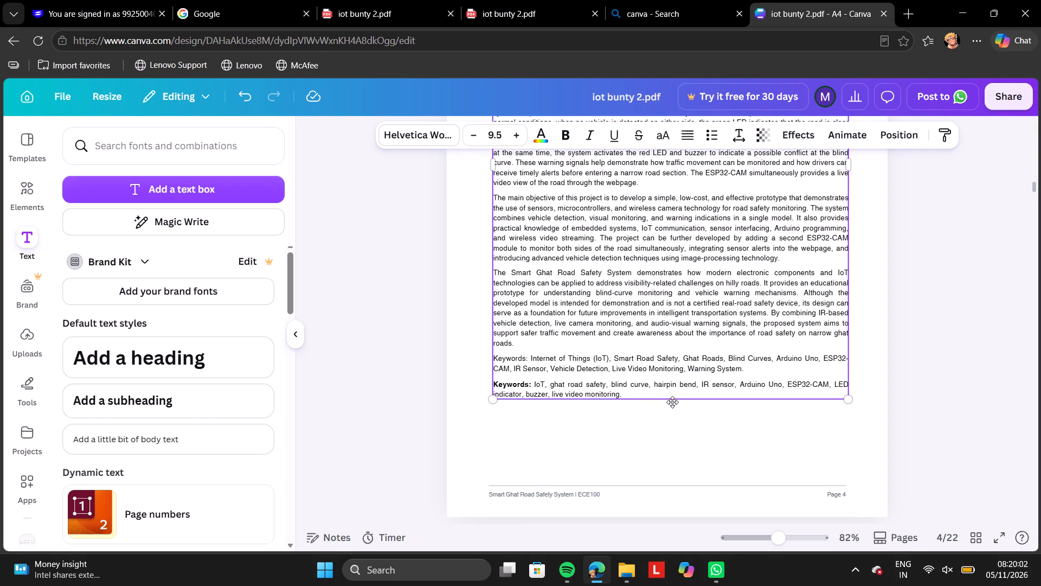
click(932, 313)
Examine the bonafide certificate, table of contents and expanded Abstract pages, viewing the whole Abstract page at 41% zoom.
scroll(932, 313, up, 3)
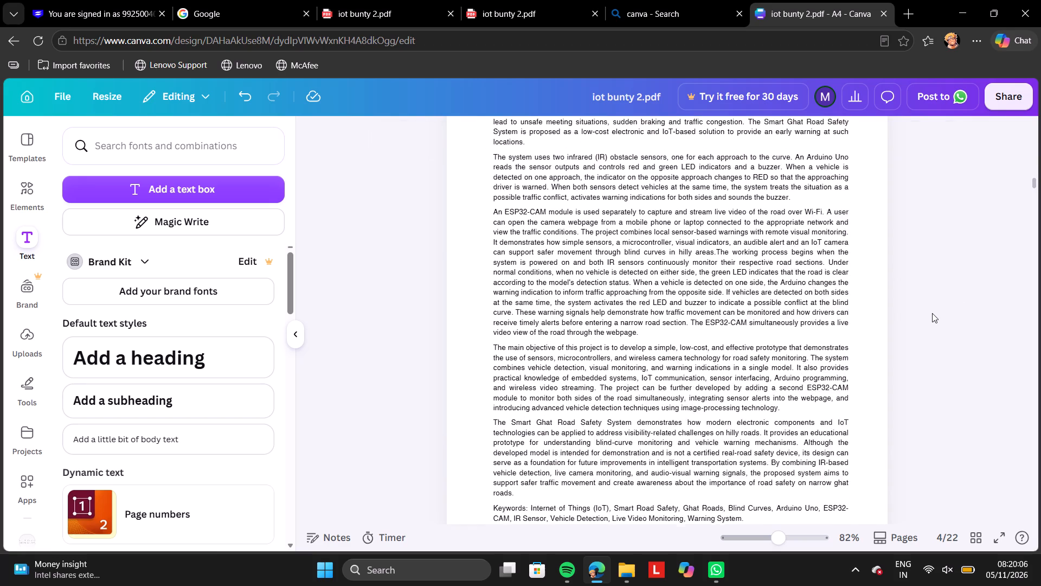
scroll(932, 313, up, 6)
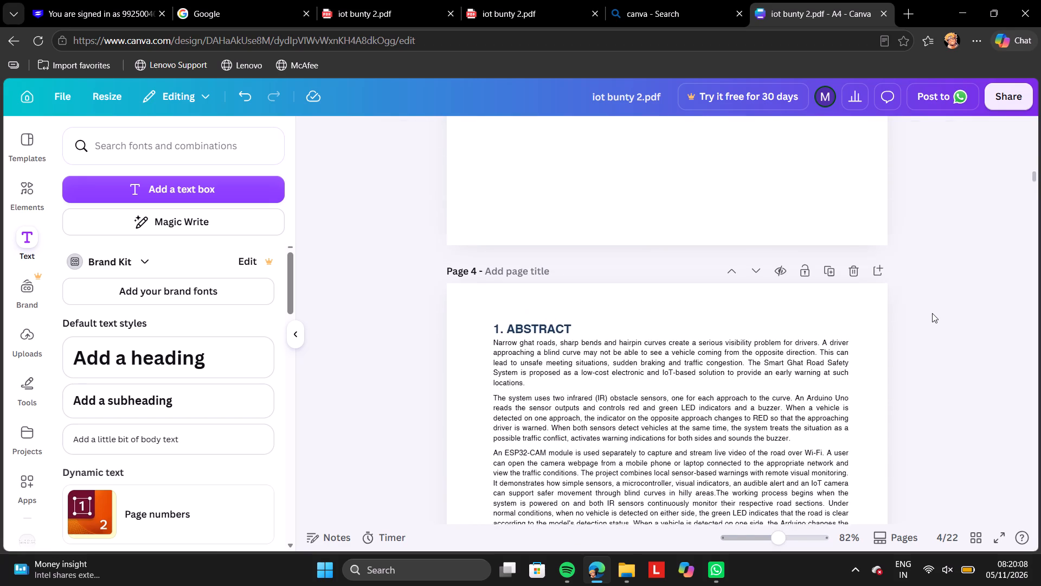
scroll(932, 313, up, 5)
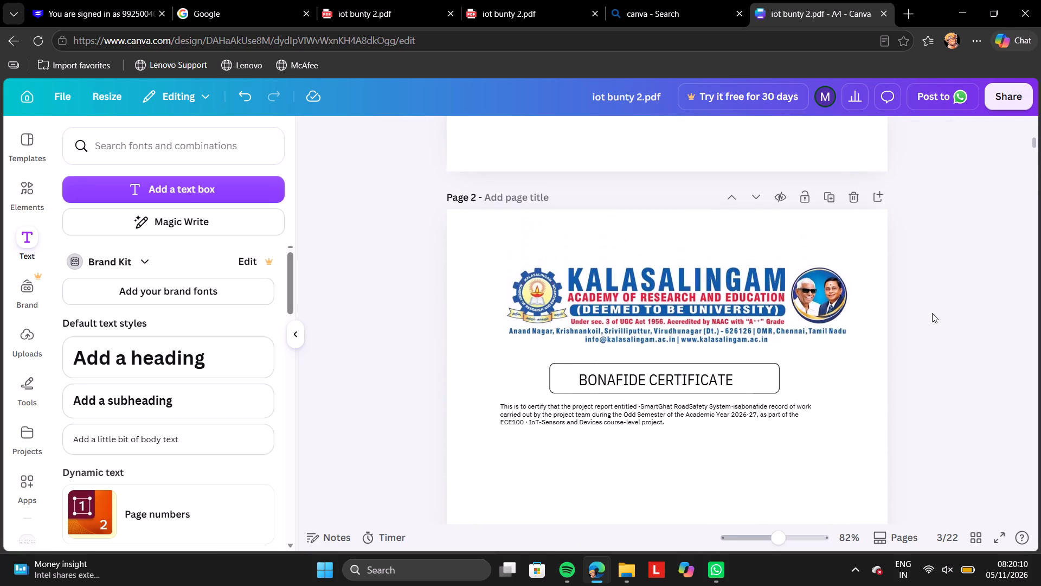
scroll(932, 313, down, 4)
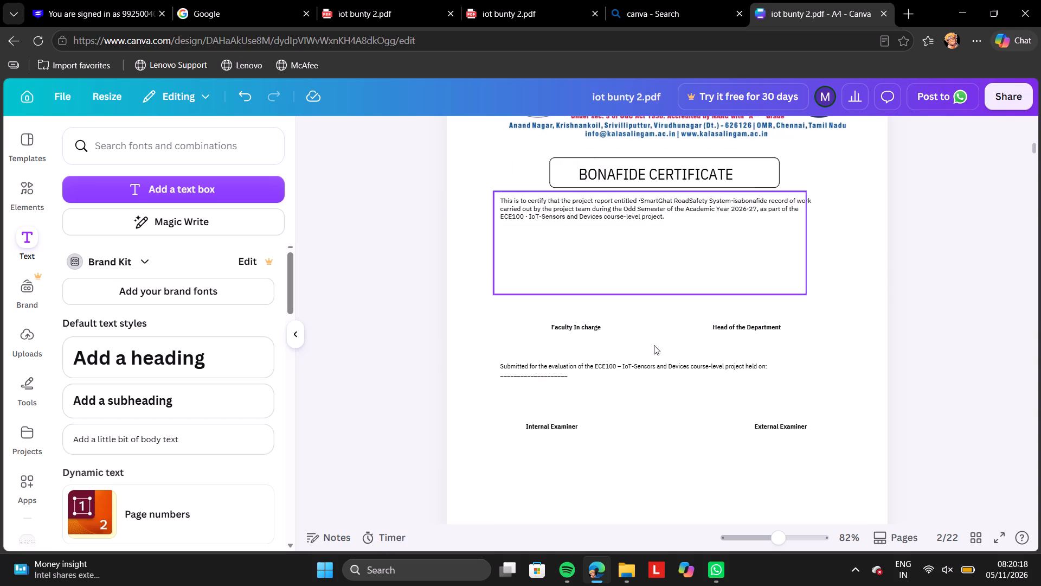
scroll(946, 334, down, 6)
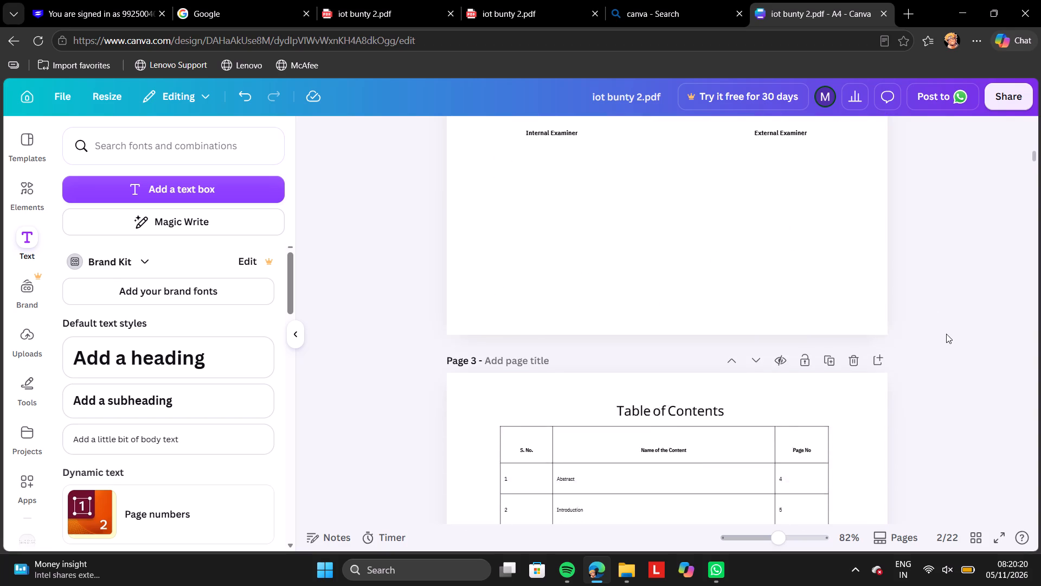
scroll(946, 334, down, 7)
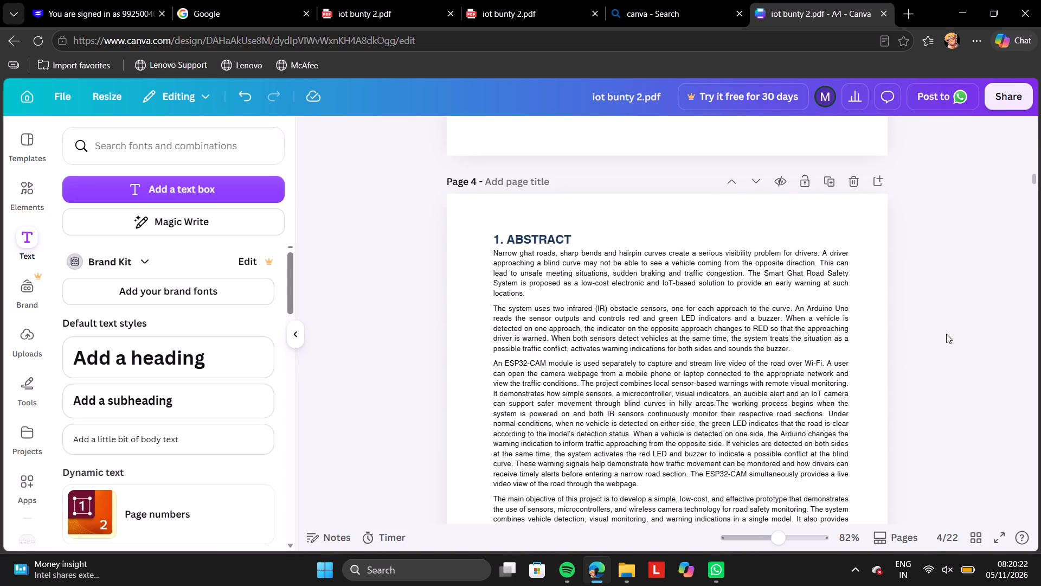
scroll(946, 334, down, 2)
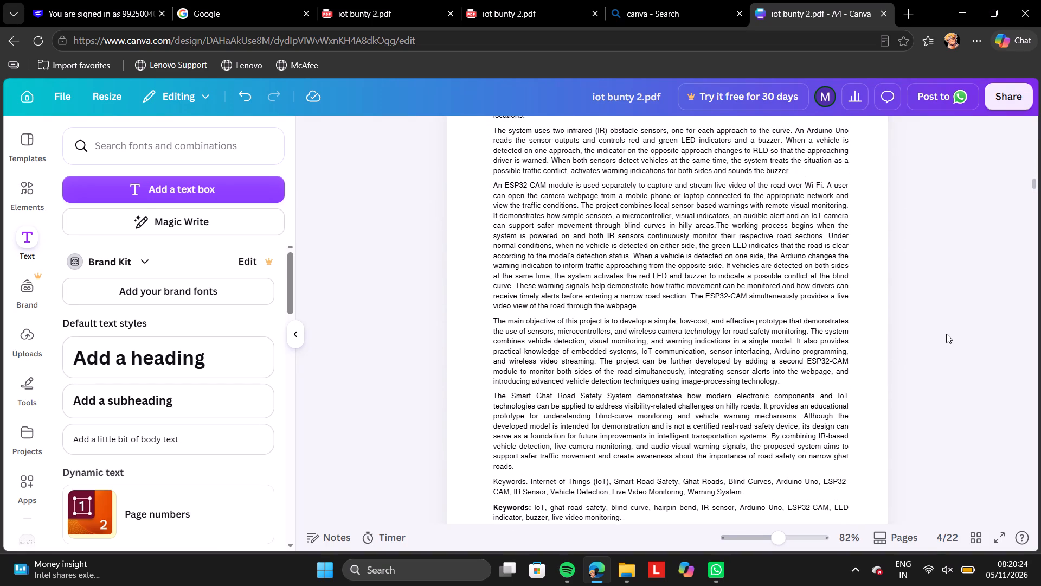
scroll(946, 334, down, 1)
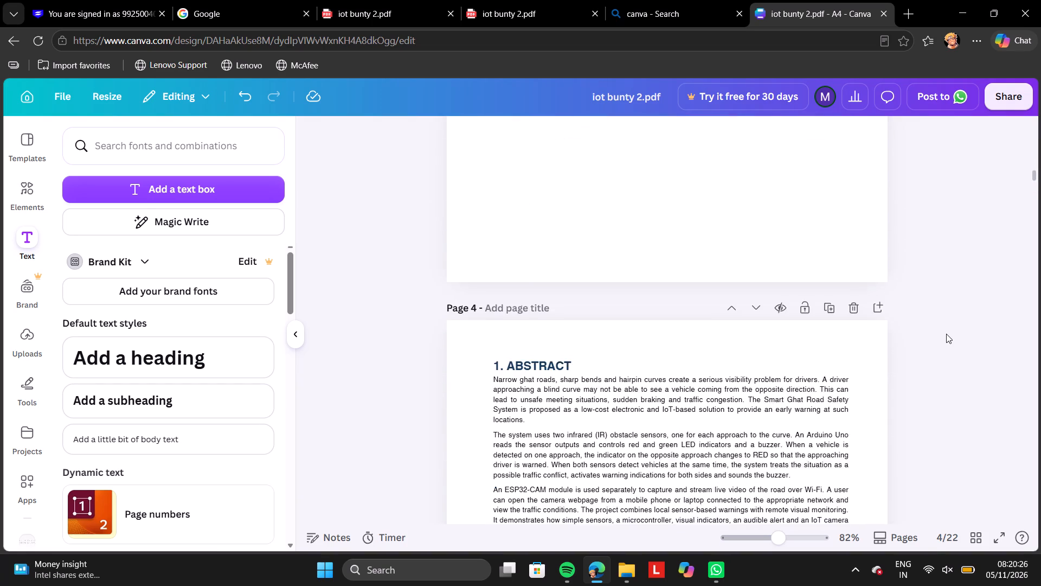
scroll(946, 334, down, 1)
scroll(911, 387, up, 1)
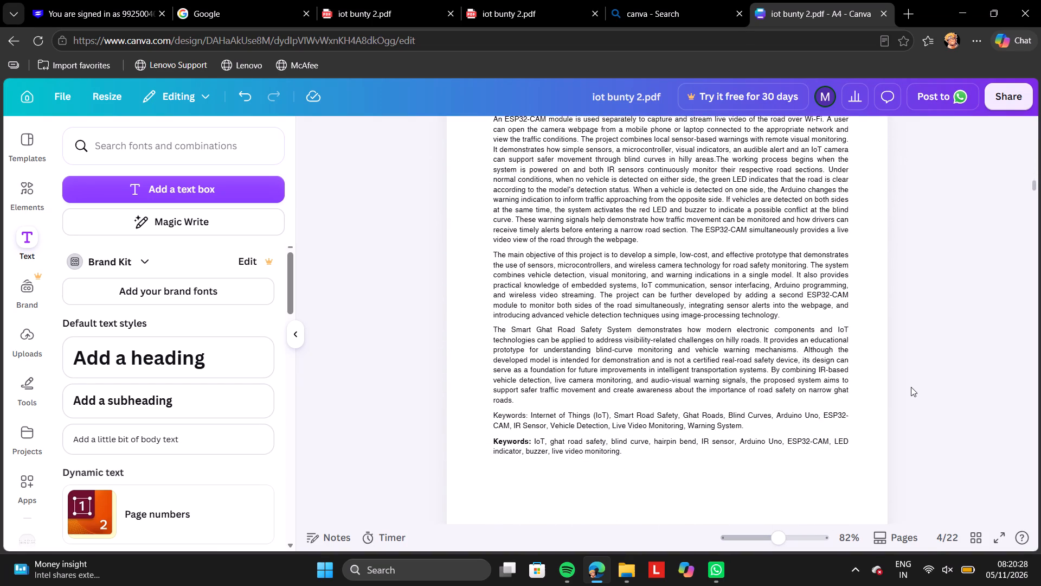
scroll(911, 387, up, 1)
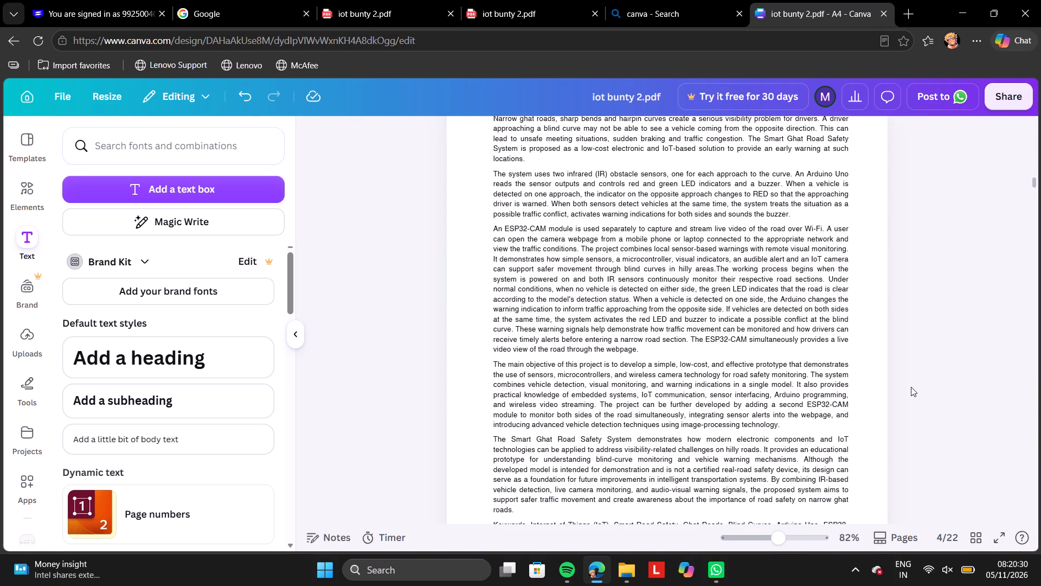
scroll(911, 387, up, 1)
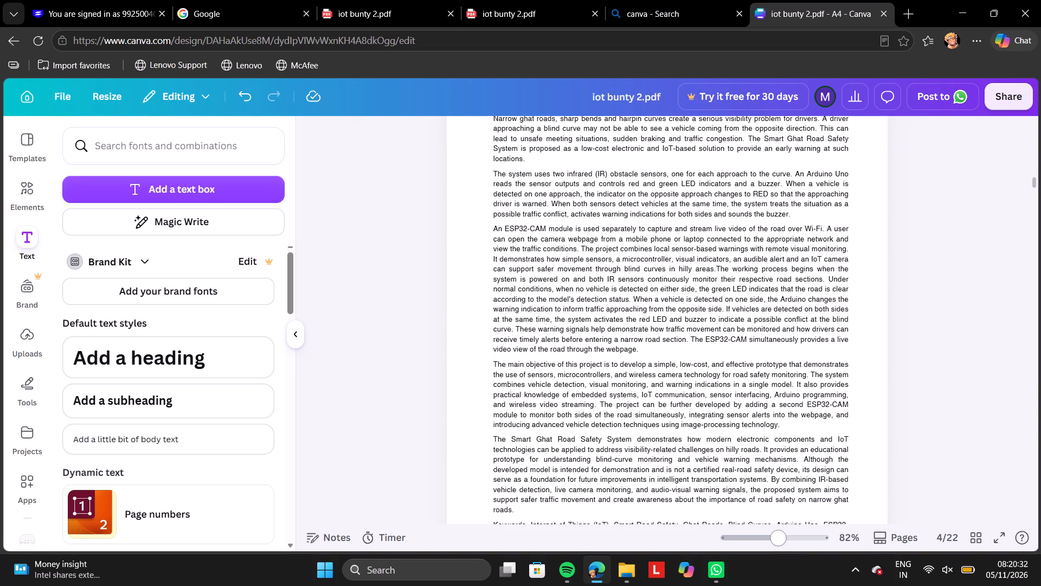
click(772, 540)
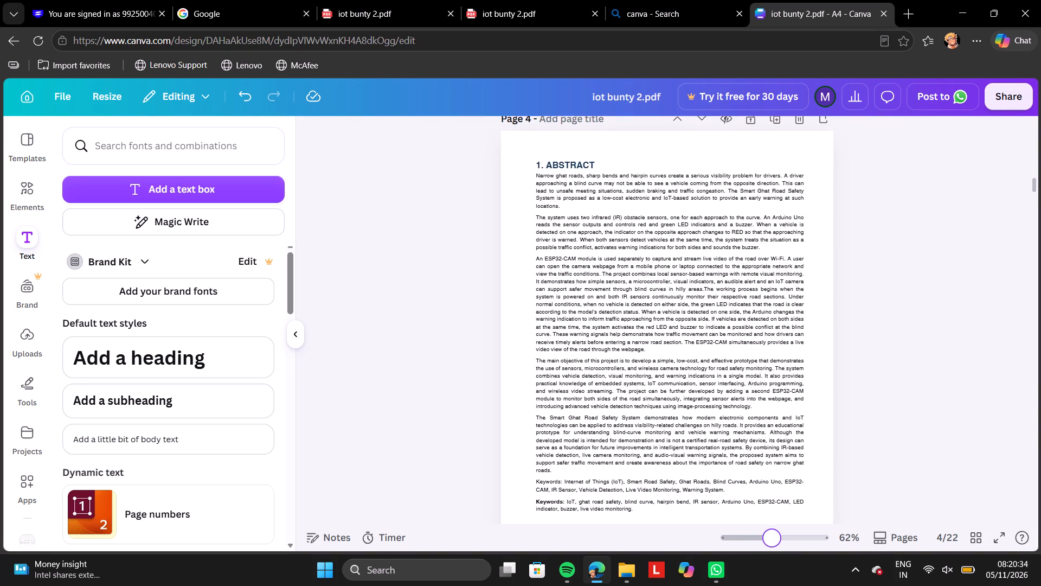
drag(773, 539, 759, 541)
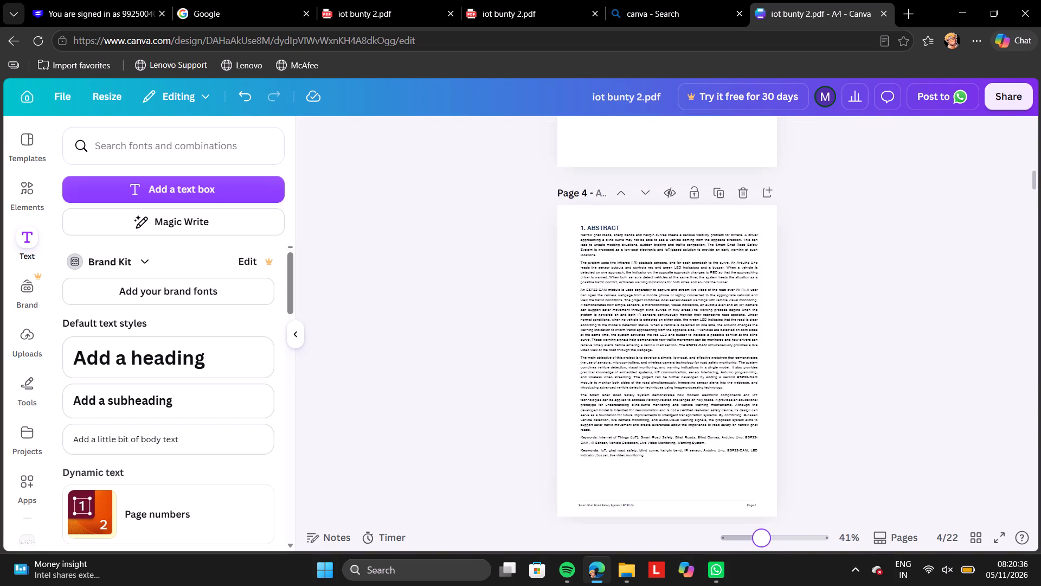
Capture a screenshot of the whole expanded Abstract page, with the snip area adjusted to the edges of page 4.
drag(759, 541, 759, 542)
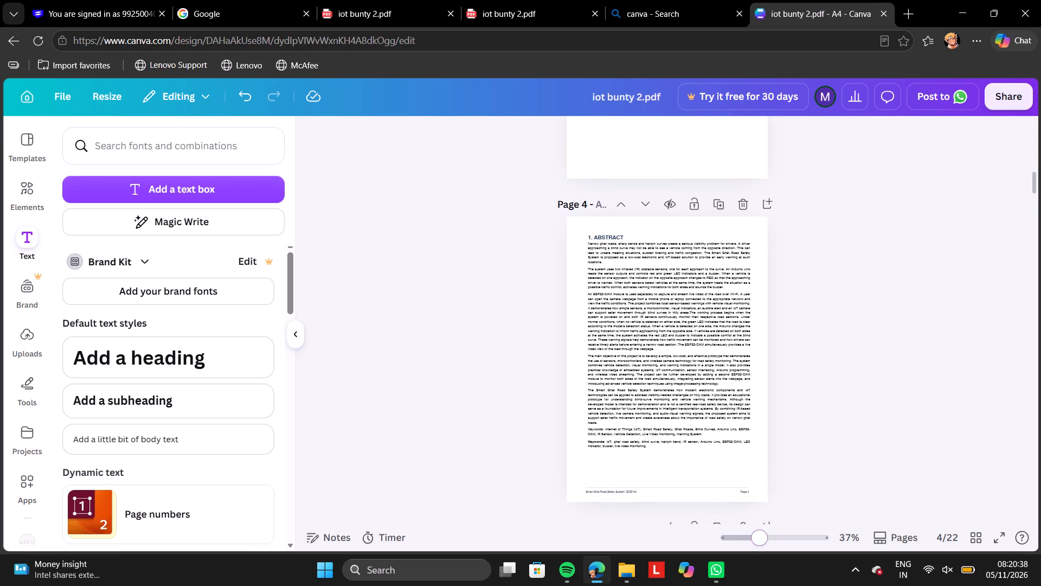
scroll(855, 262, down, 1)
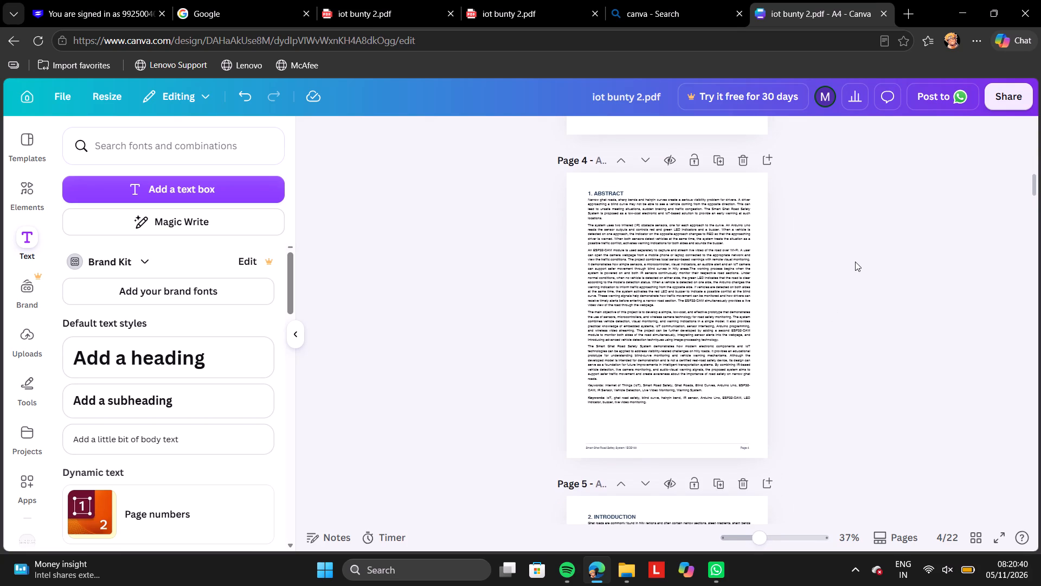
scroll(855, 262, down, 1)
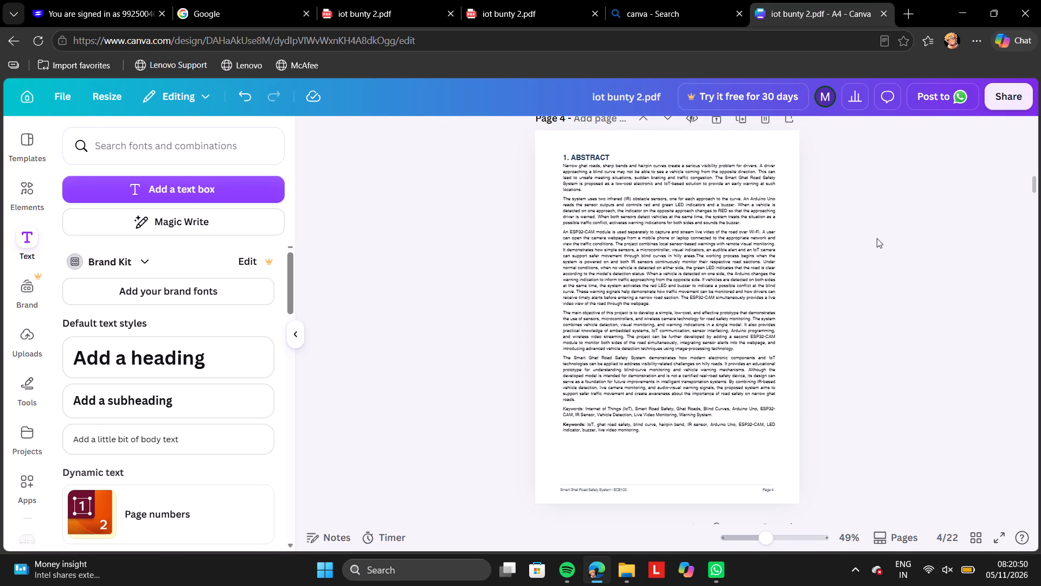
key(Print)
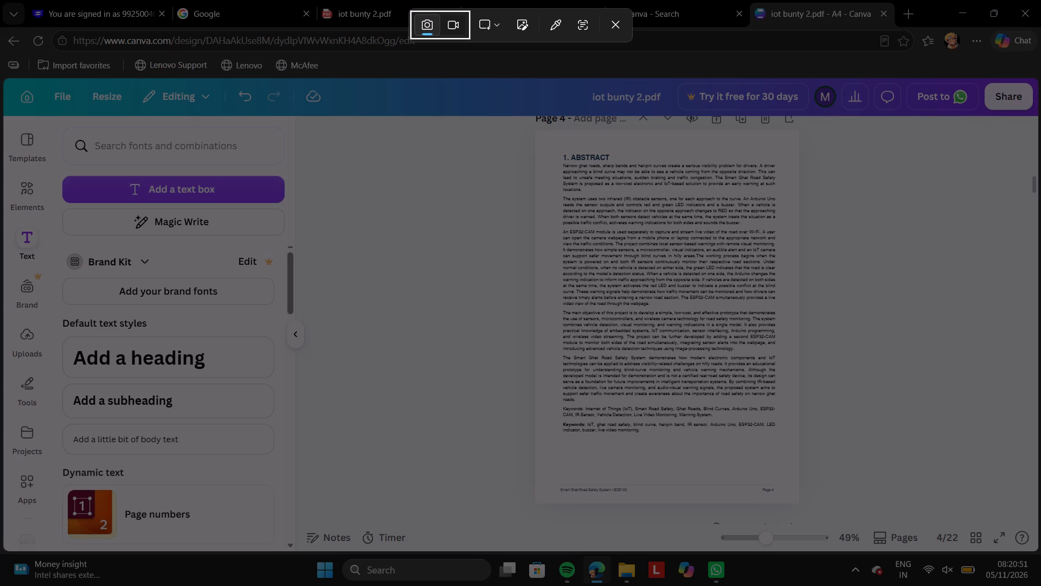
drag(534, 130, 808, 503)
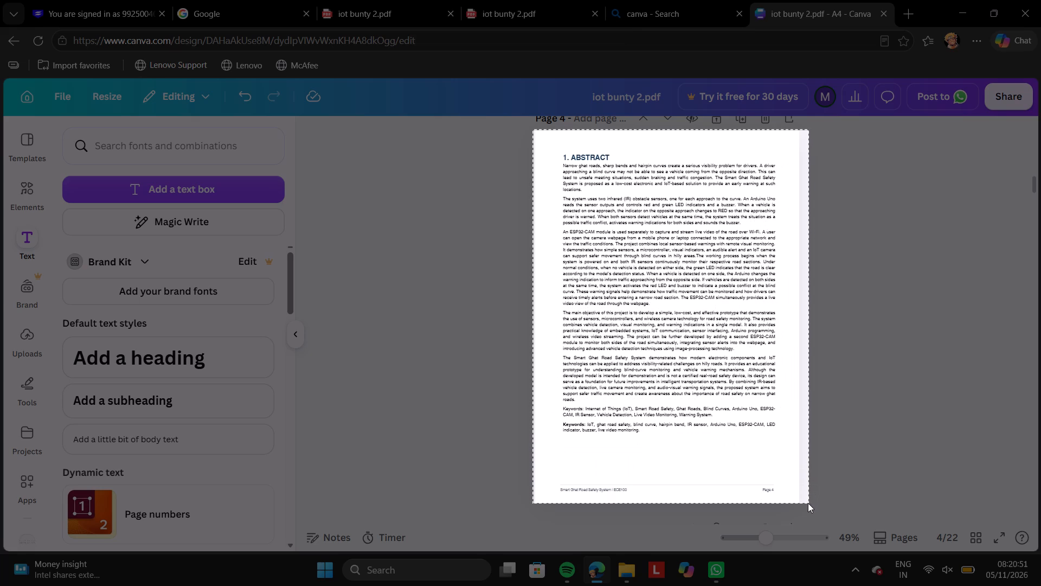
drag(808, 503, 800, 508)
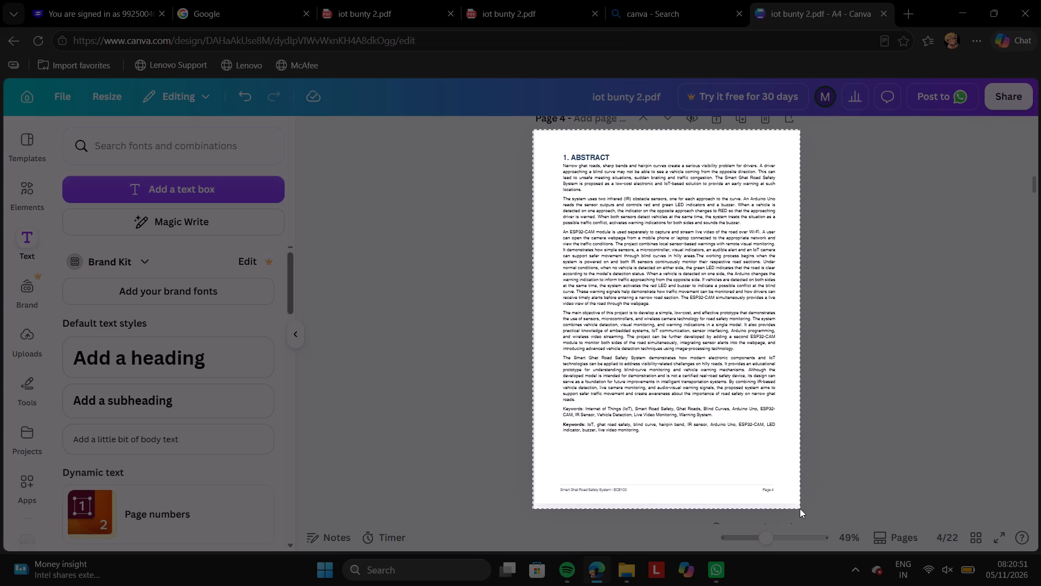
drag(800, 508, 800, 501)
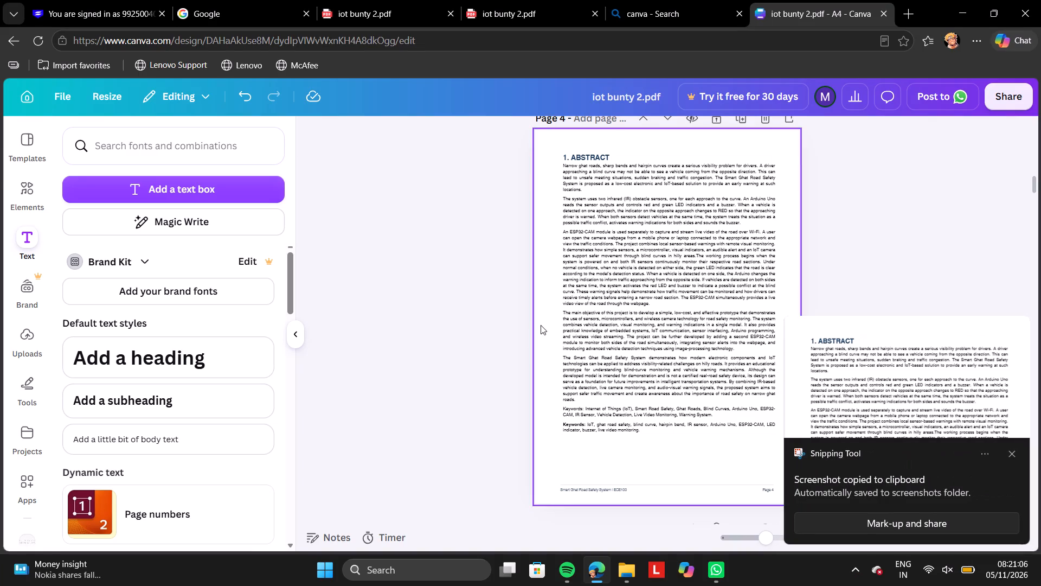
click(438, 355)
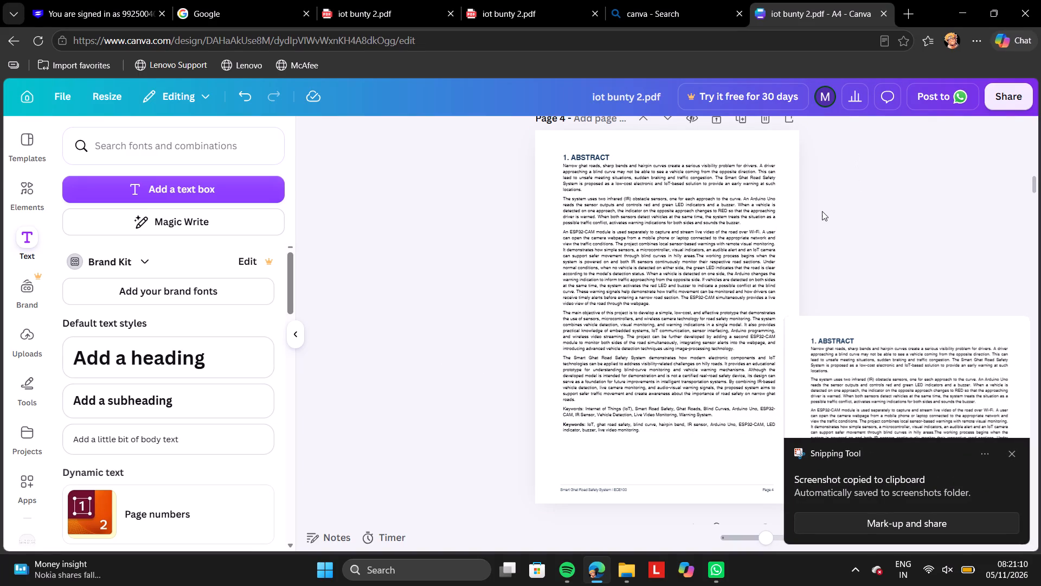
Examine the end of the Abstract page and the Introduction on page 5.
scroll(822, 183, down, 5)
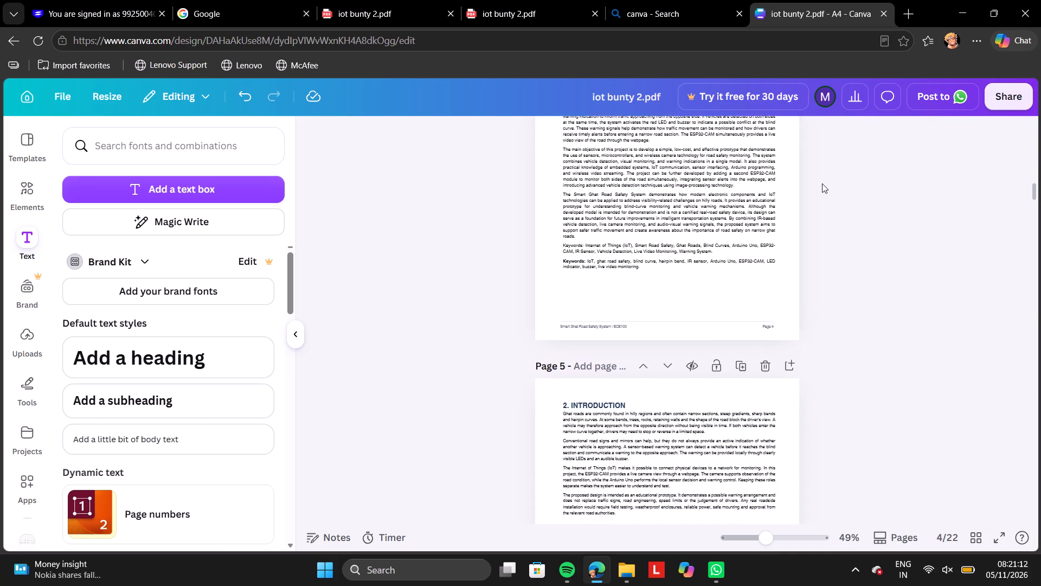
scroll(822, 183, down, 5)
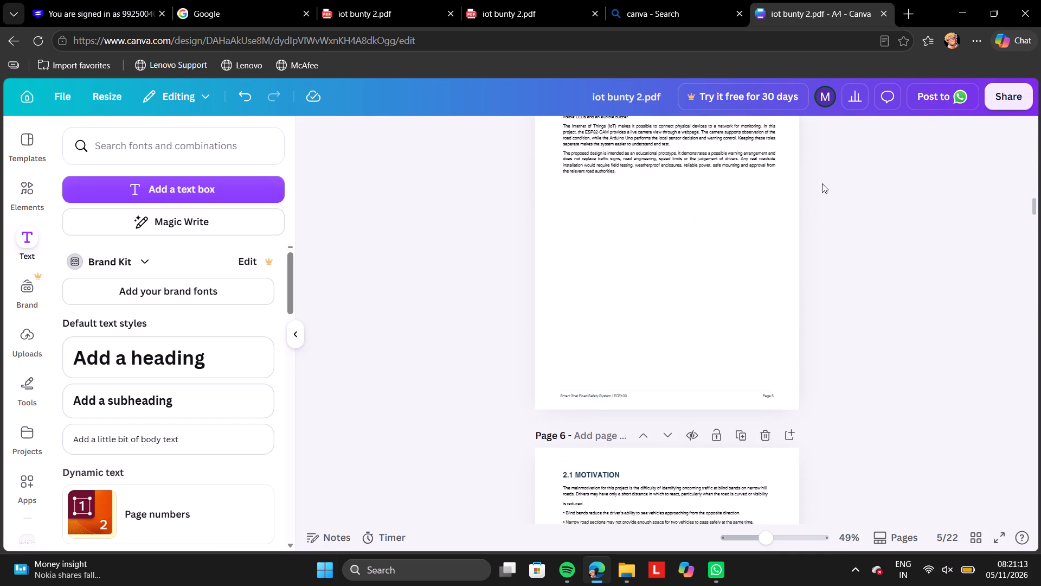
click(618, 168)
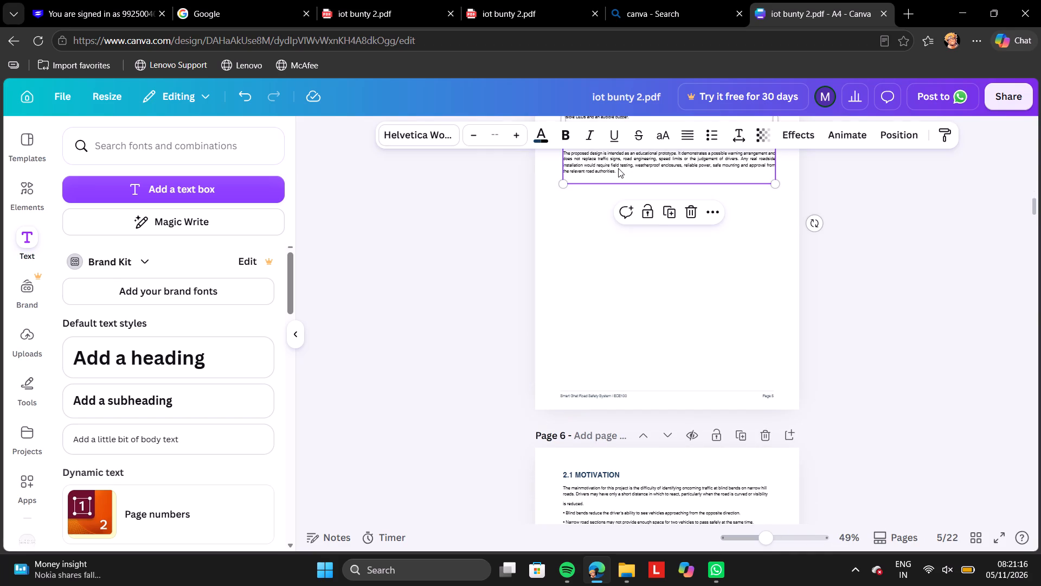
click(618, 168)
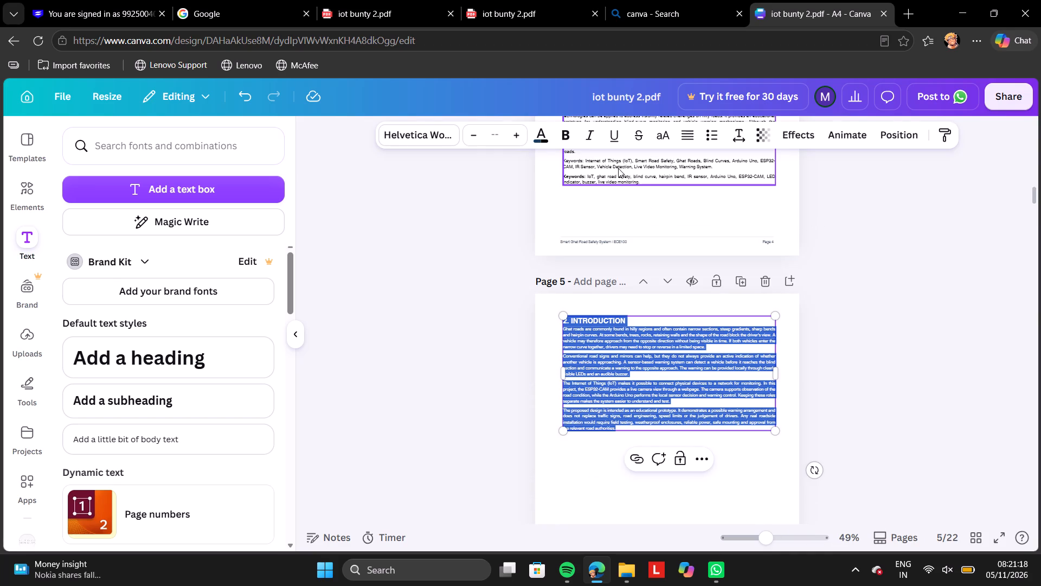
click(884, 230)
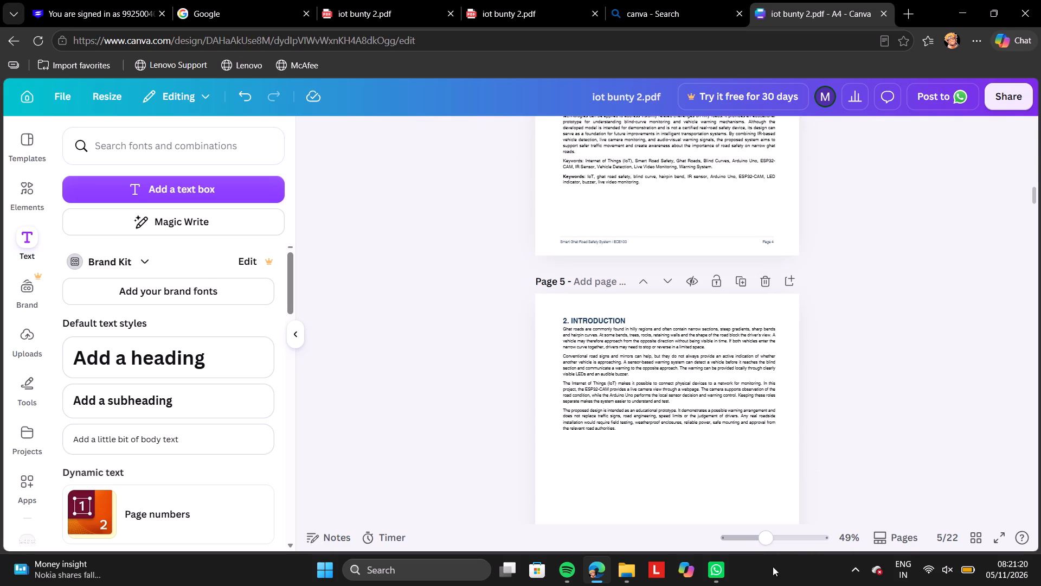
Open the Introduction text on page 5 for editing at 91% zoom, with the insertion point after "the relevant road authorities.".
click(781, 540)
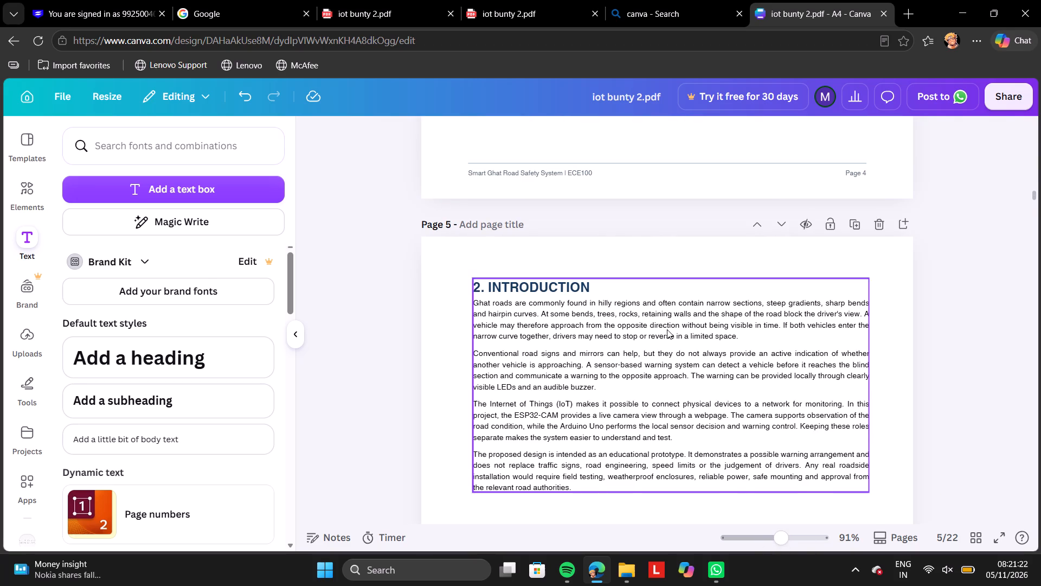
scroll(667, 329, down, 2)
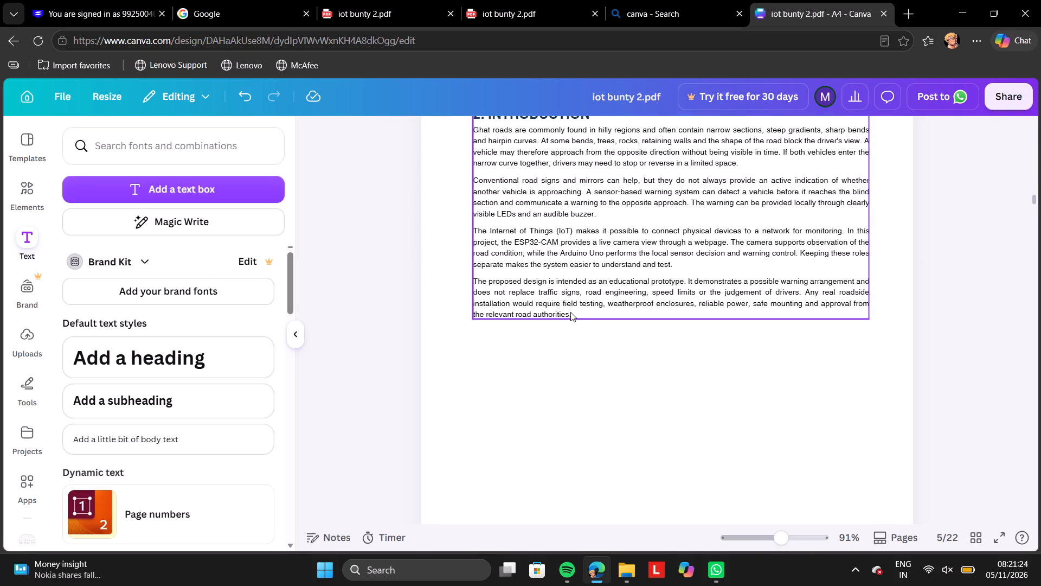
click(570, 312)
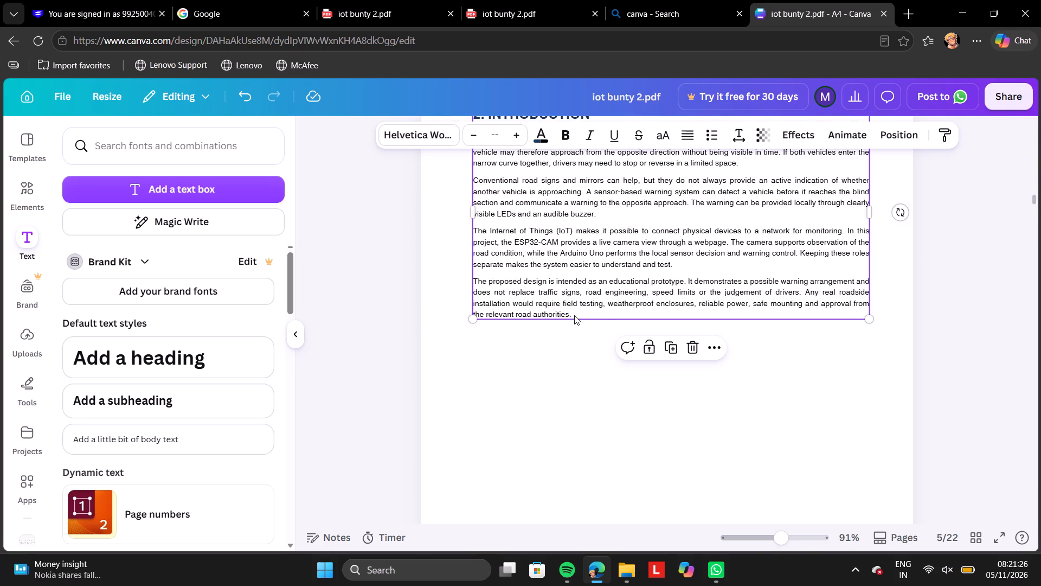
right_click(573, 316)
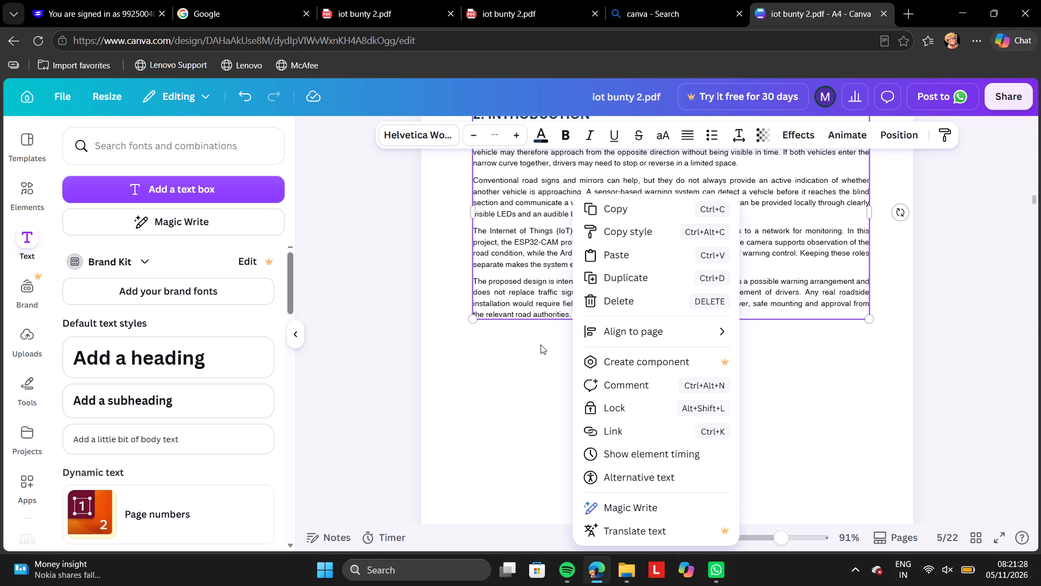
click(541, 345)
click(570, 313)
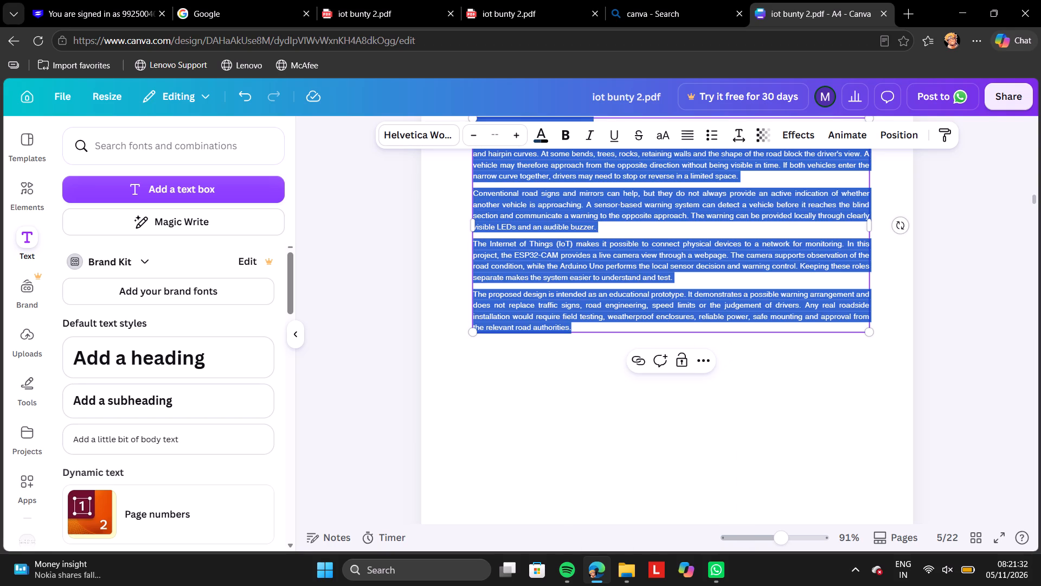
click(573, 326)
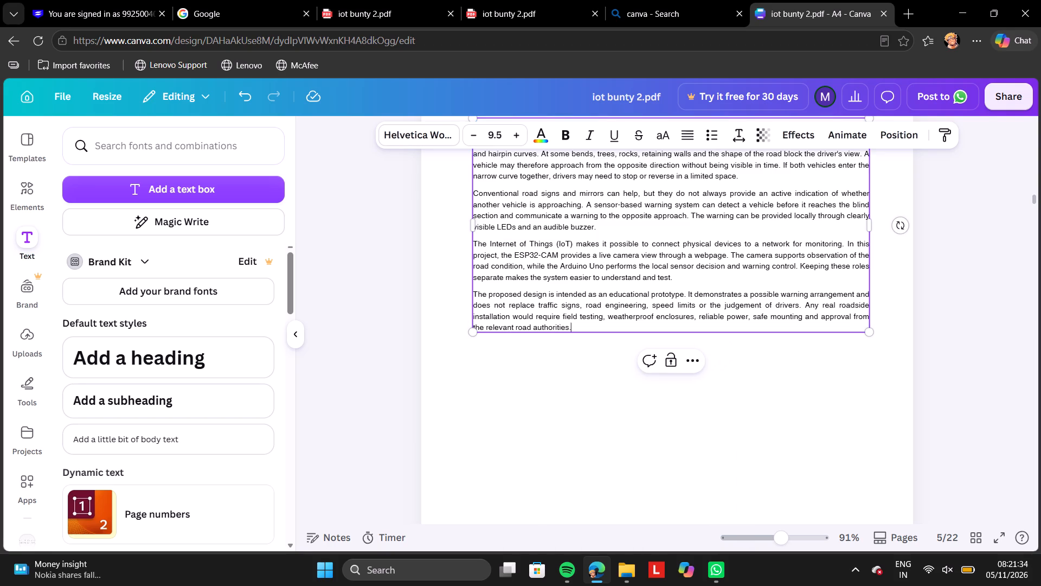
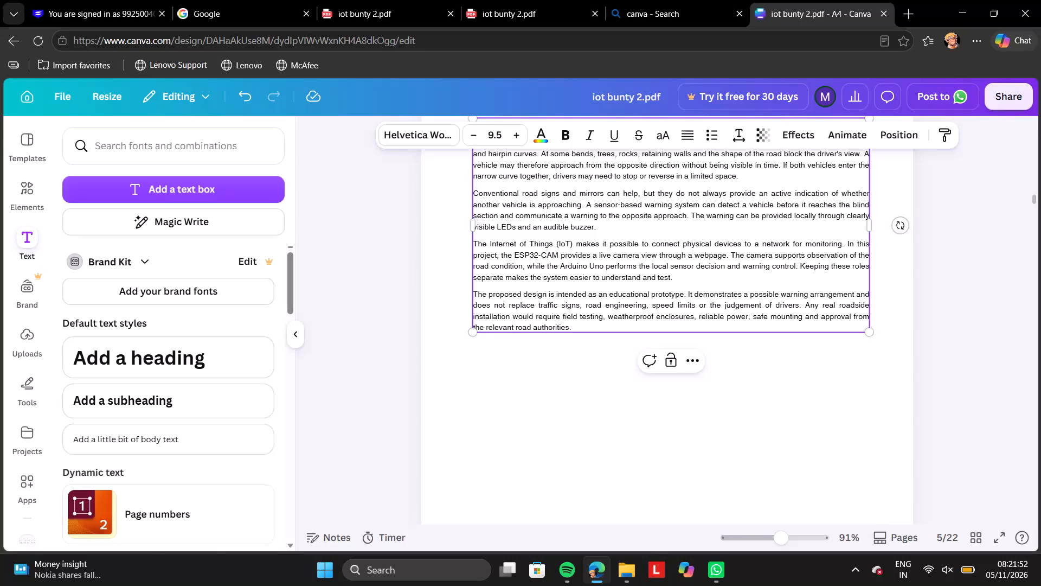
Paste the copied project scope, prototype limitations and 1.8 Conclusion text as new paragraphs after "the relevant road authorities." in the Introduction.
key(Return)
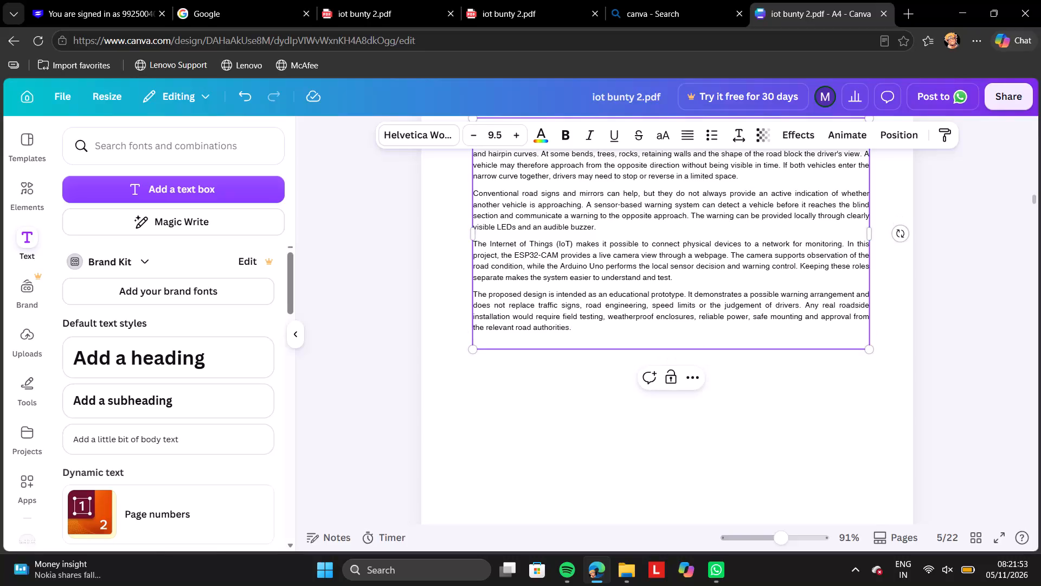
key(ctrl+v)
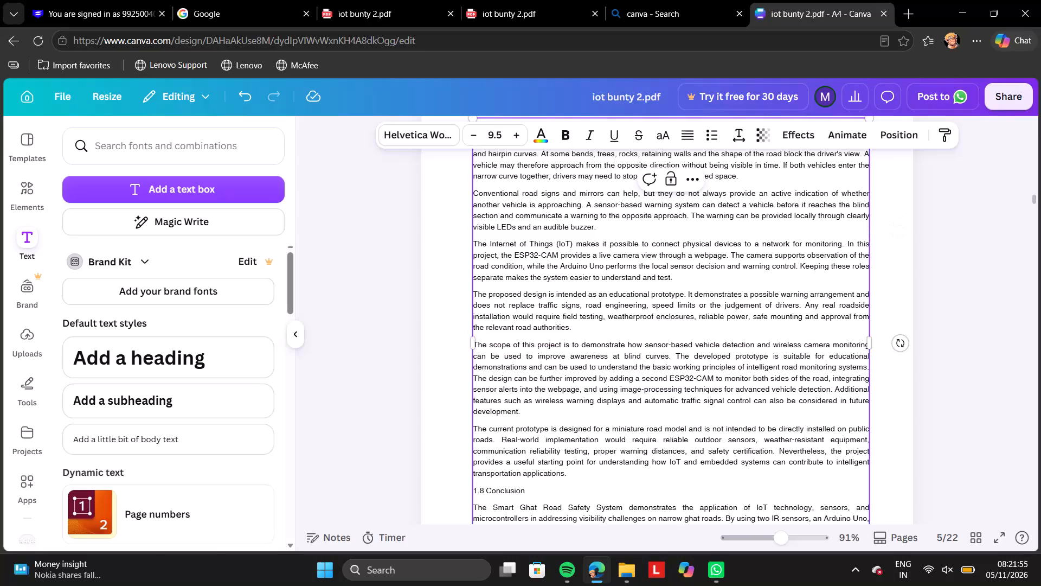
Examine the extended Introduction against the Abstract and the following Motivation, Objectives and Operating states pages, and deselect the Introduction text block.
scroll(649, 346, down, 2)
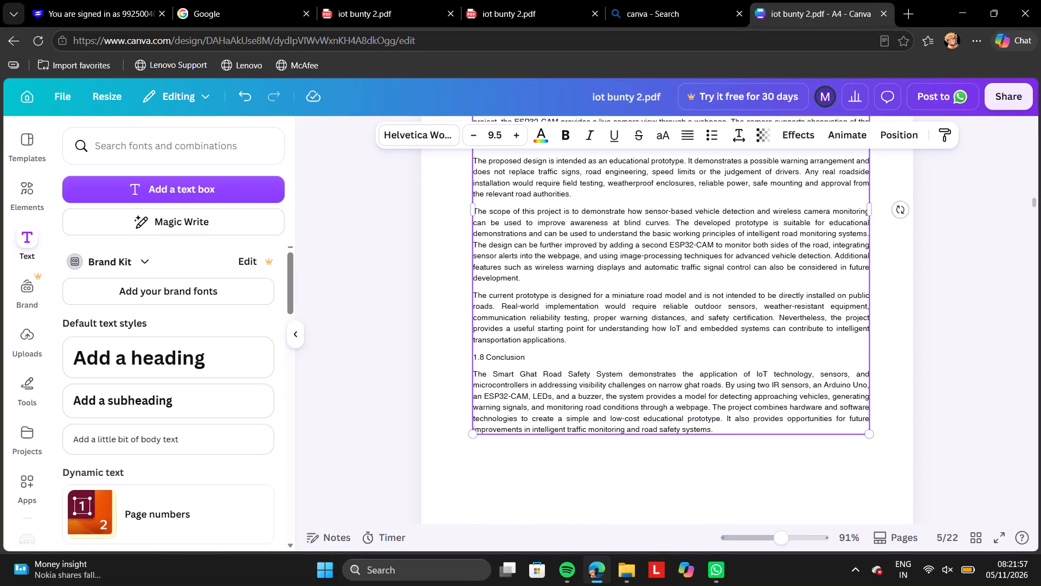
scroll(649, 346, down, 6)
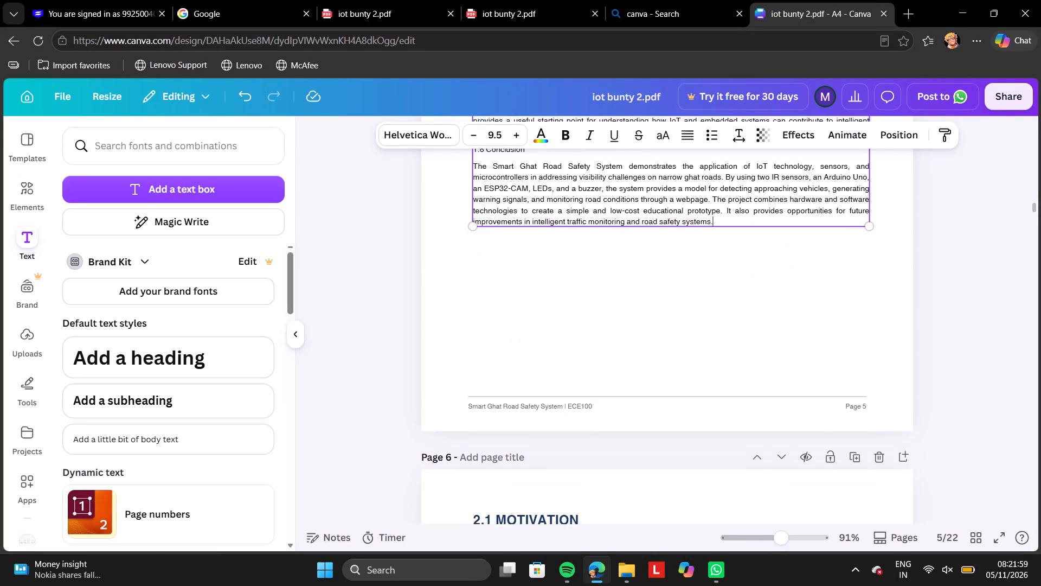
scroll(649, 346, down, 2)
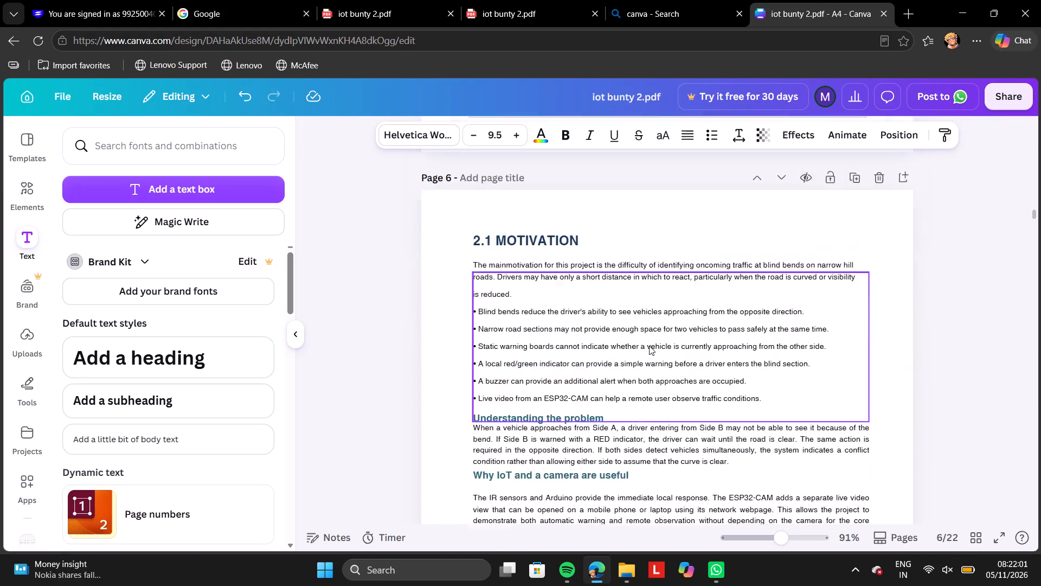
scroll(649, 346, down, 6)
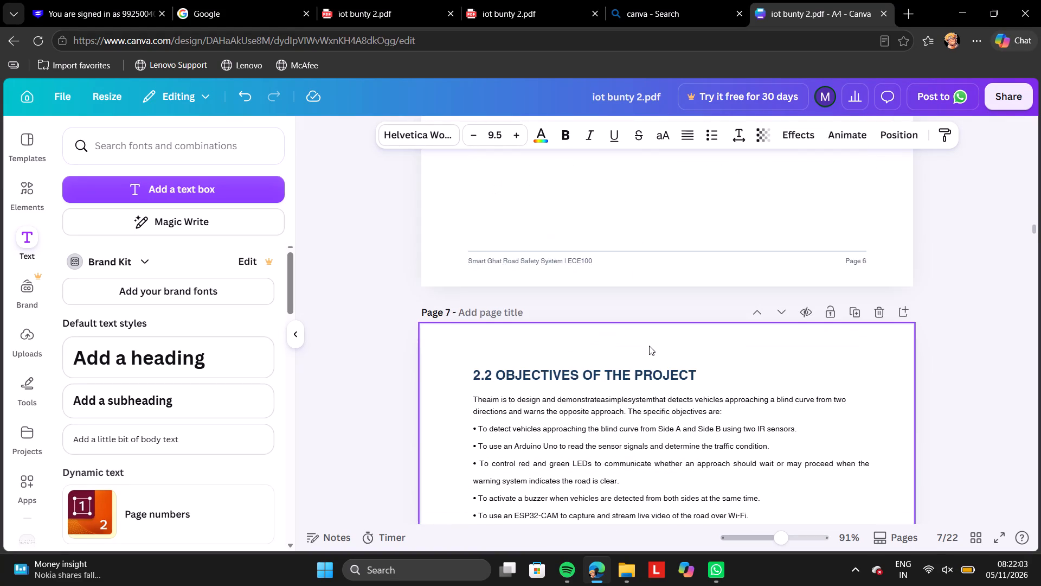
scroll(649, 346, down, 5)
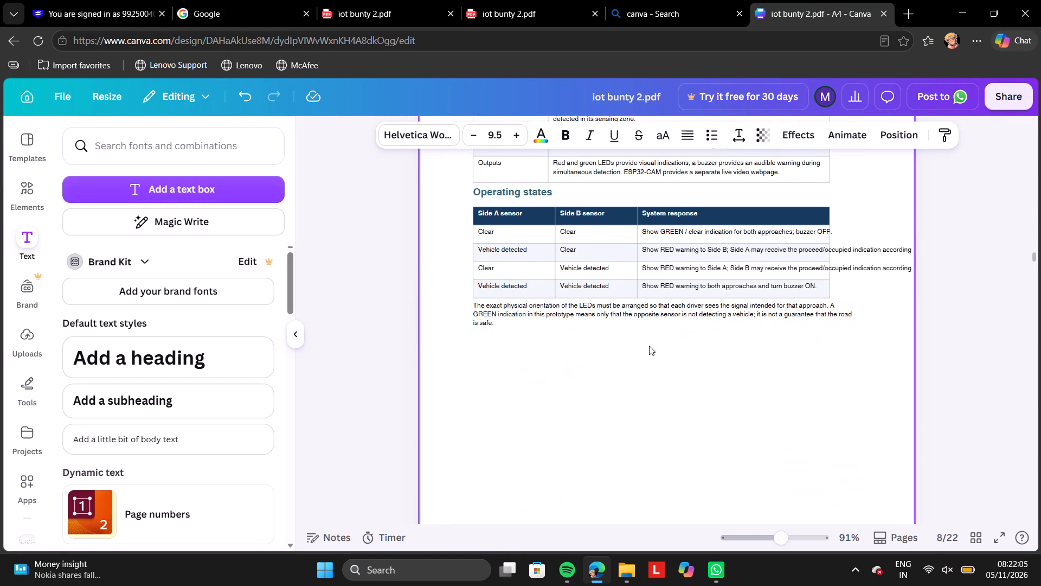
scroll(649, 346, up, 9)
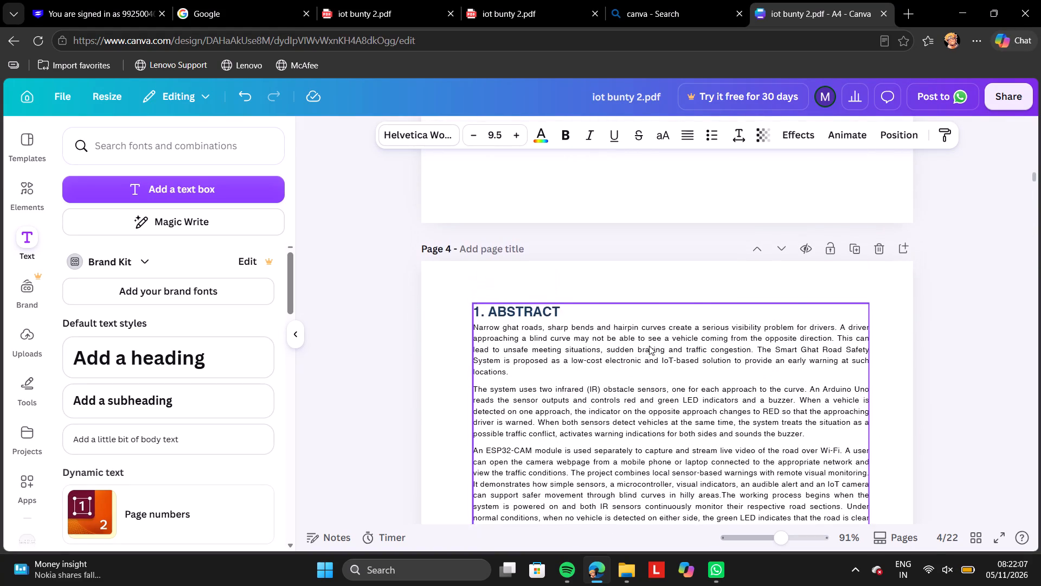
scroll(649, 346, down, 6)
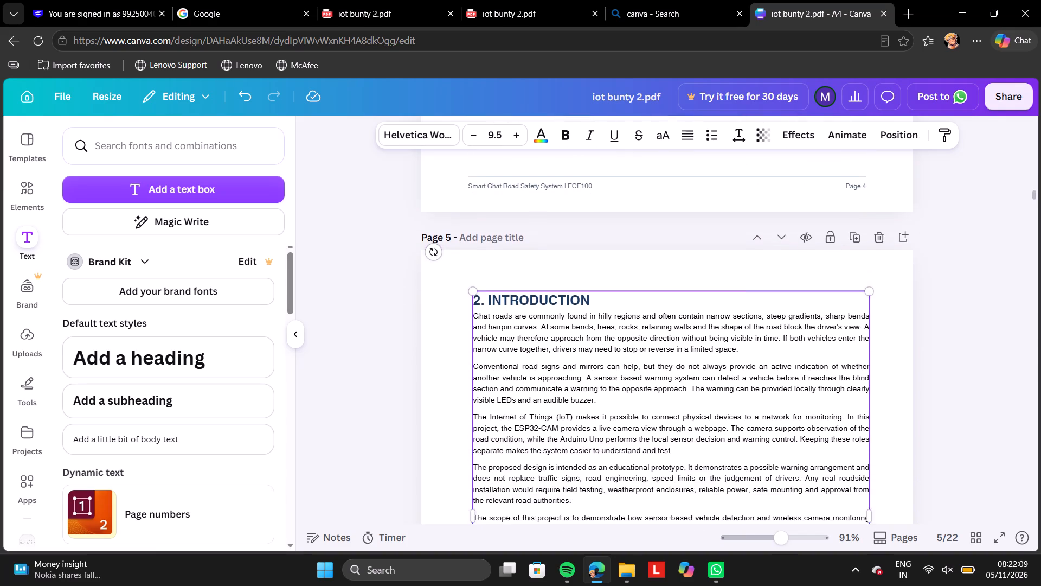
scroll(649, 346, down, 1)
click(972, 224)
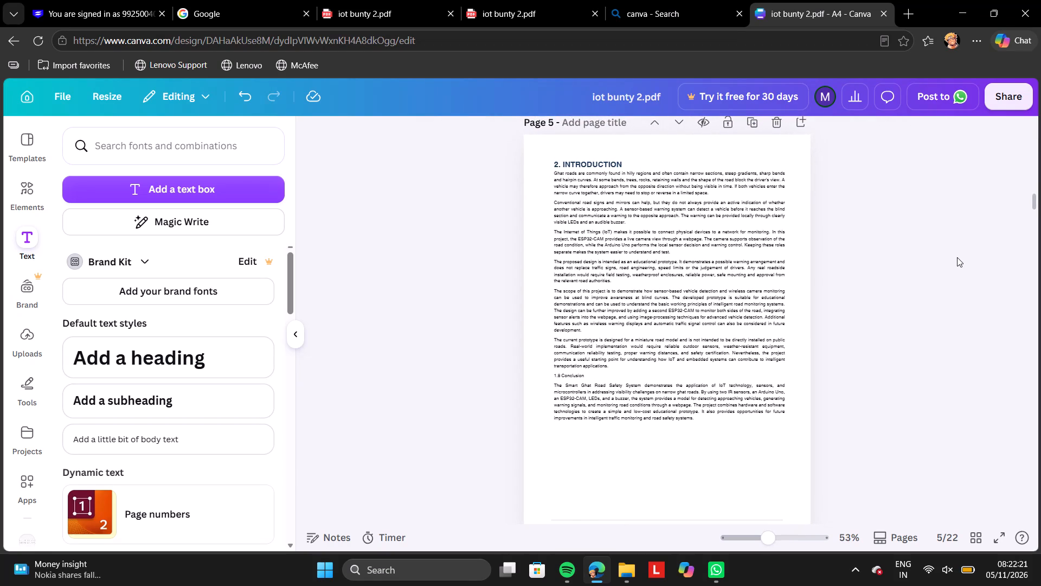
Capture a screenshot of the whole Introduction page, with the snip area fitted to the edges of page 5.
scroll(948, 215, down, 1)
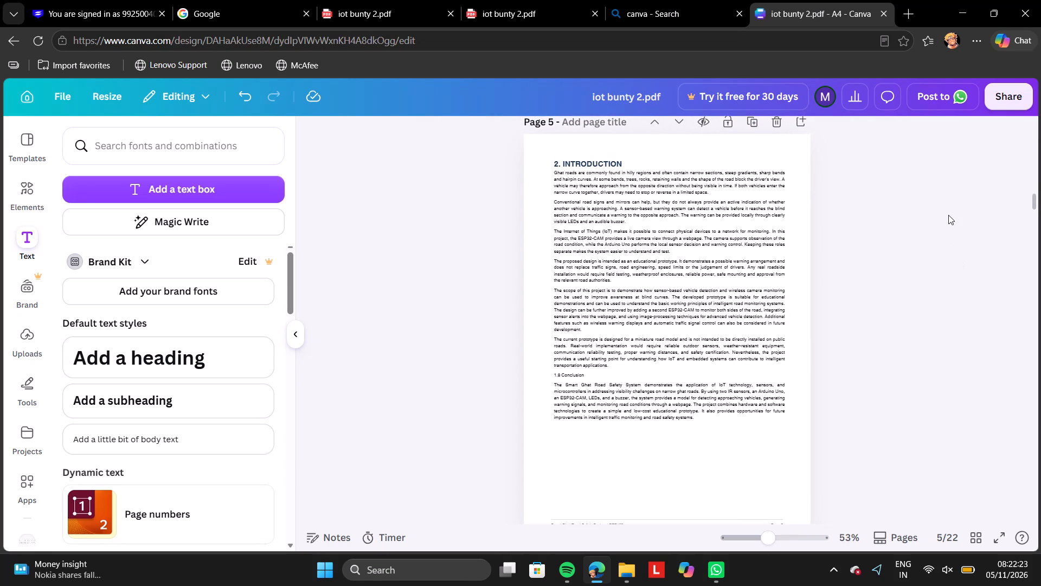
scroll(948, 215, down, 3)
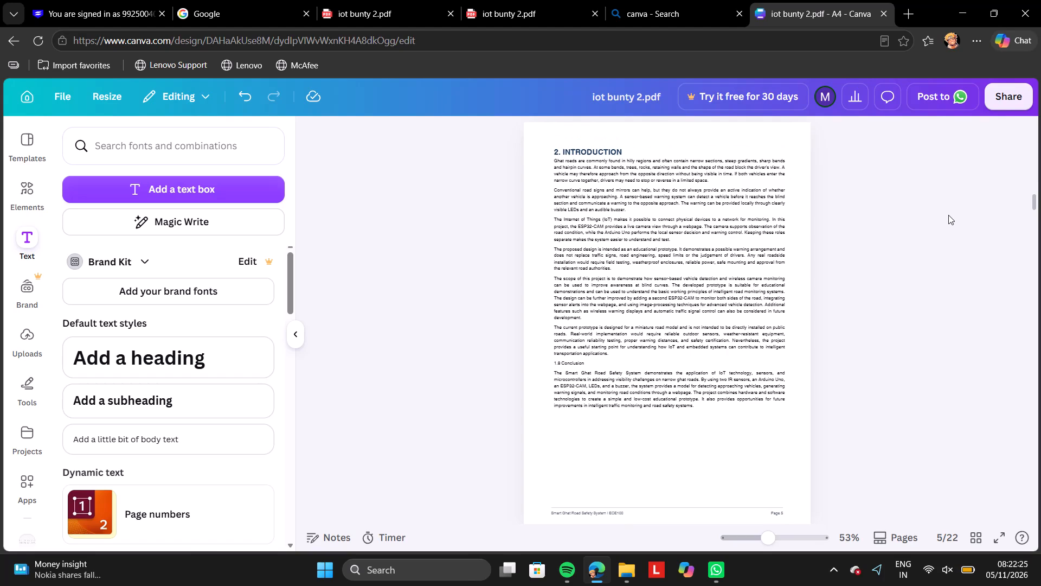
key(Print)
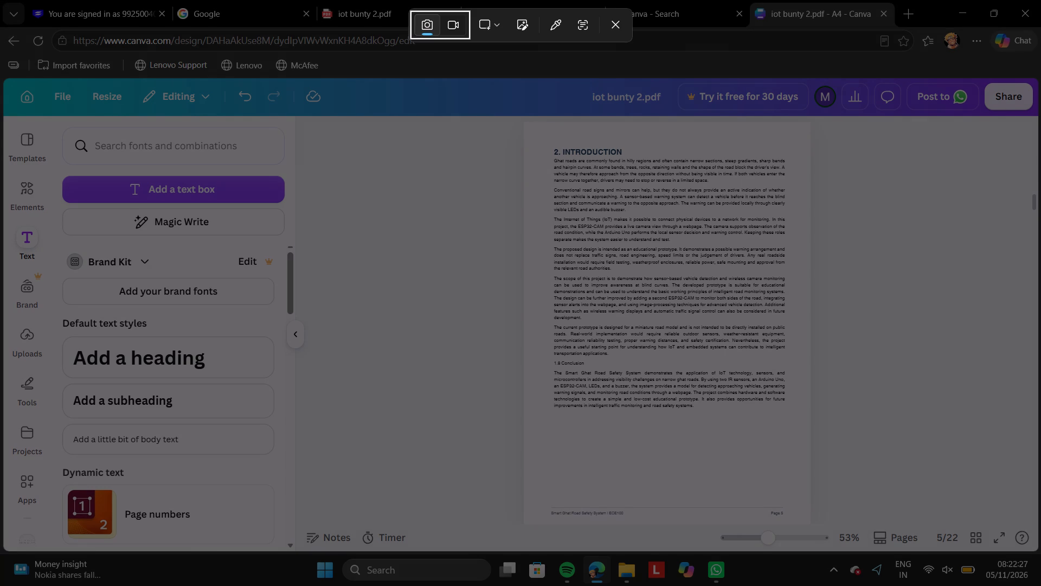
drag(524, 123, 532, 135)
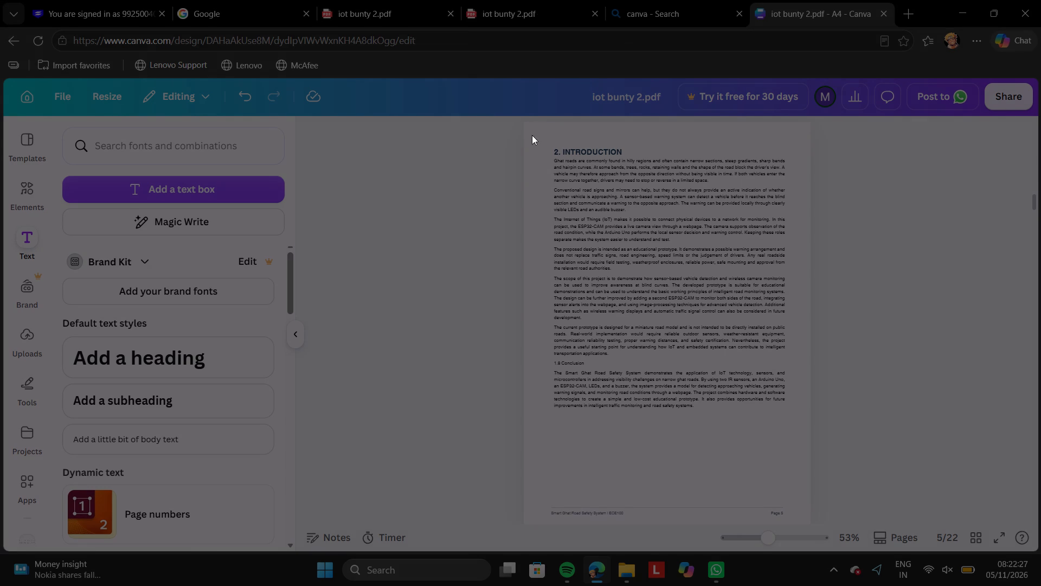
drag(532, 135, 830, 529)
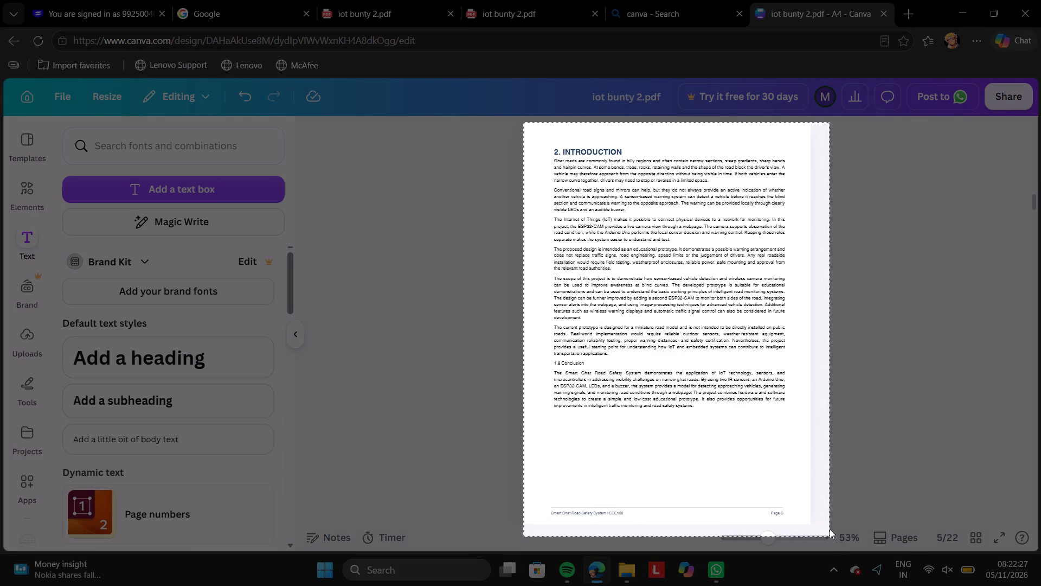
drag(830, 529, 811, 524)
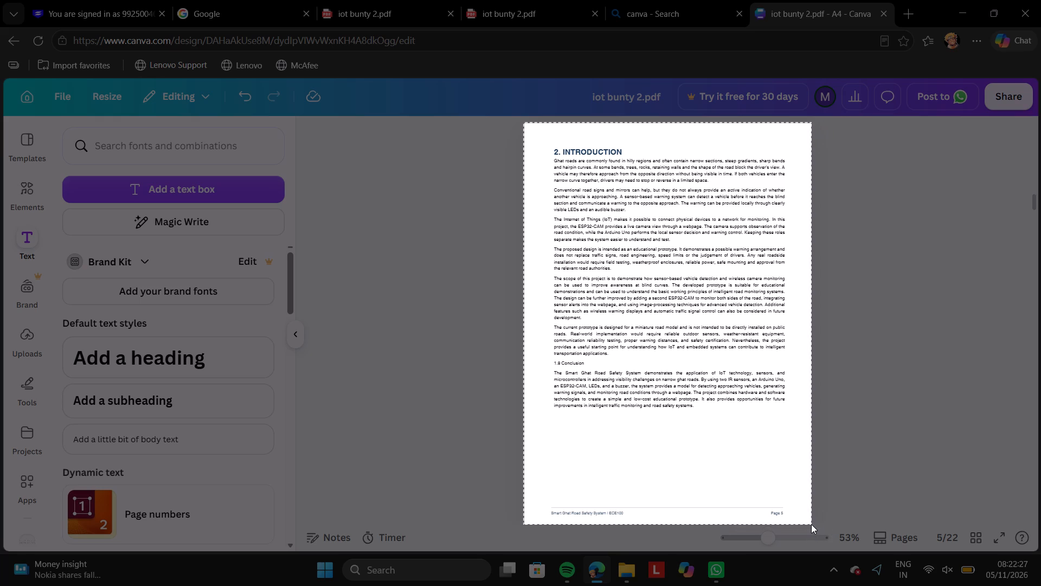
Capture the screenshot of the whole Introduction page, with the snip area trimmed to the edge of page 5.
drag(811, 524, 808, 524)
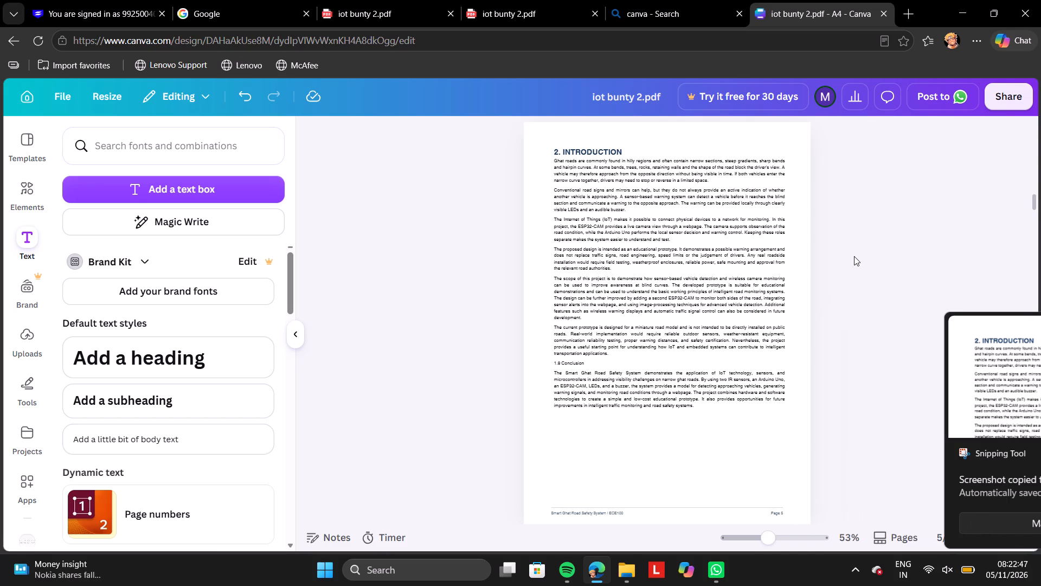
scroll(854, 256, down, 2)
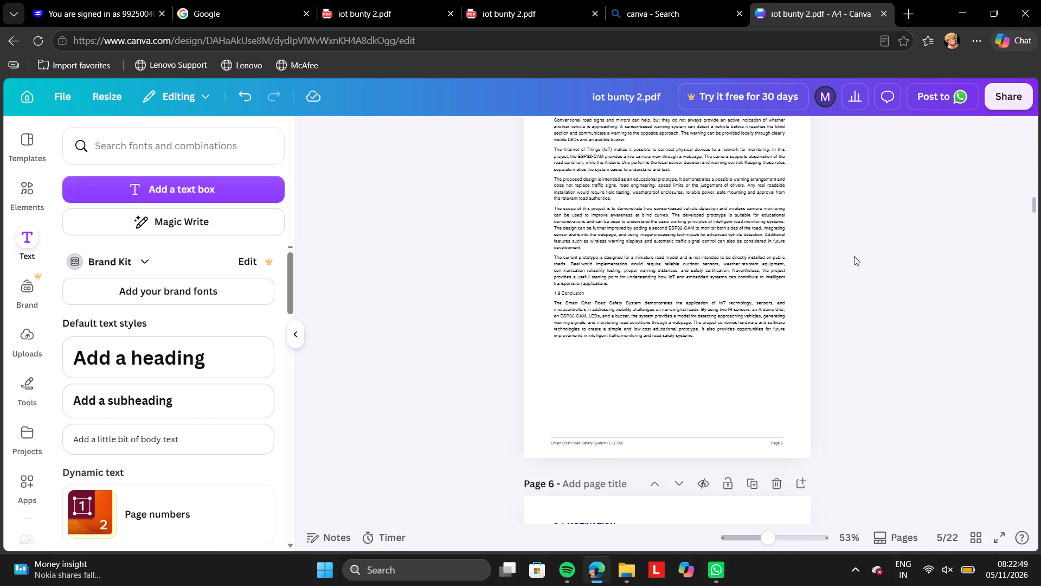
scroll(854, 256, down, 3)
scroll(854, 256, up, 1)
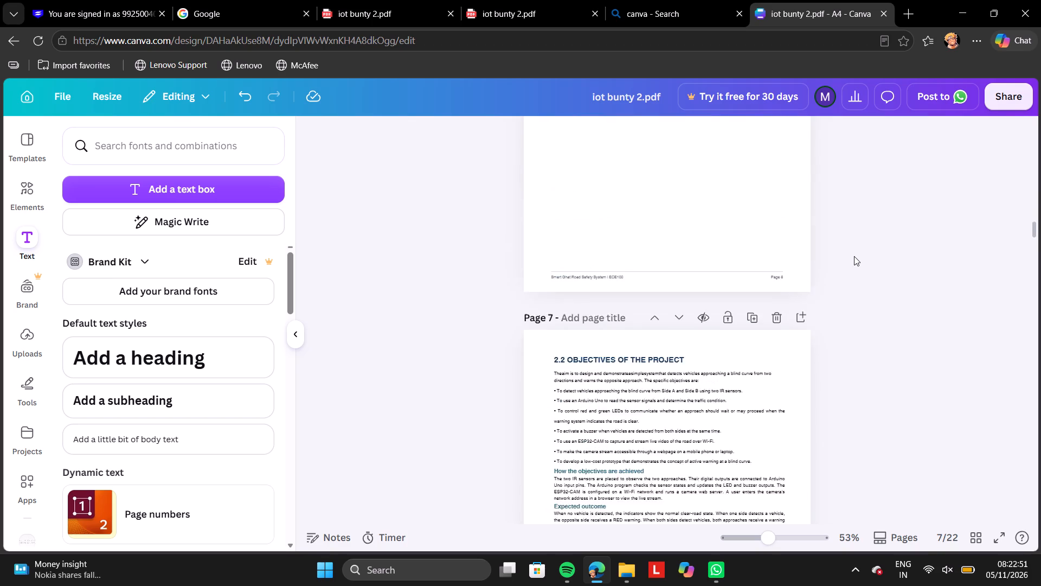
scroll(854, 256, up, 1)
scroll(854, 256, down, 1)
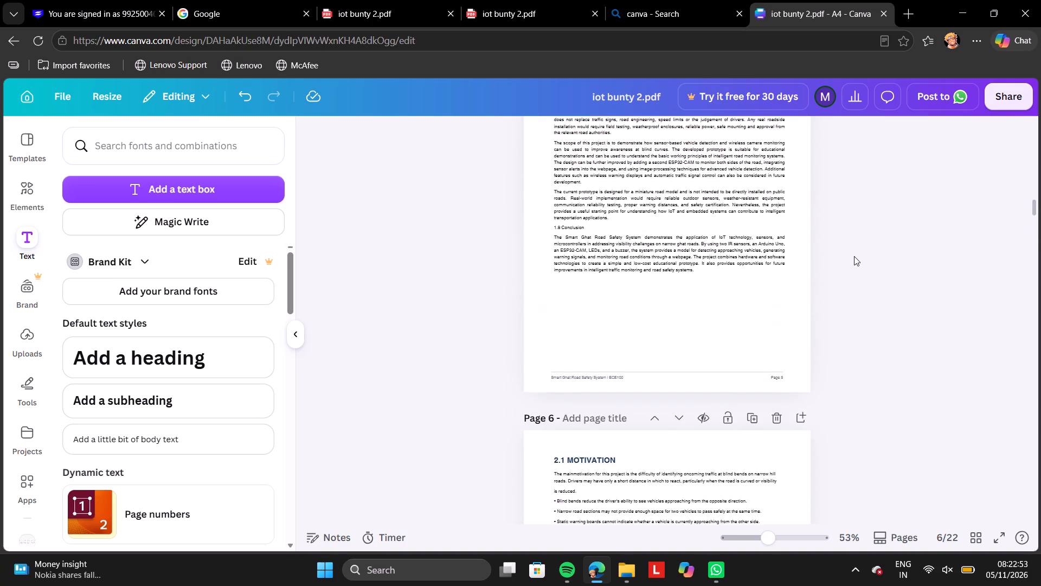
scroll(854, 256, down, 4)
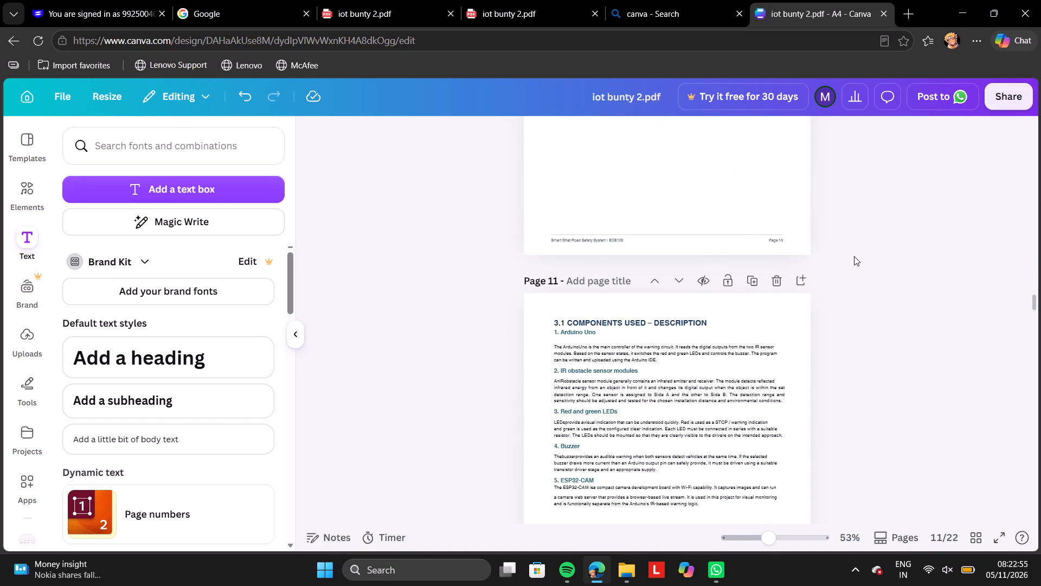
scroll(854, 256, down, 7)
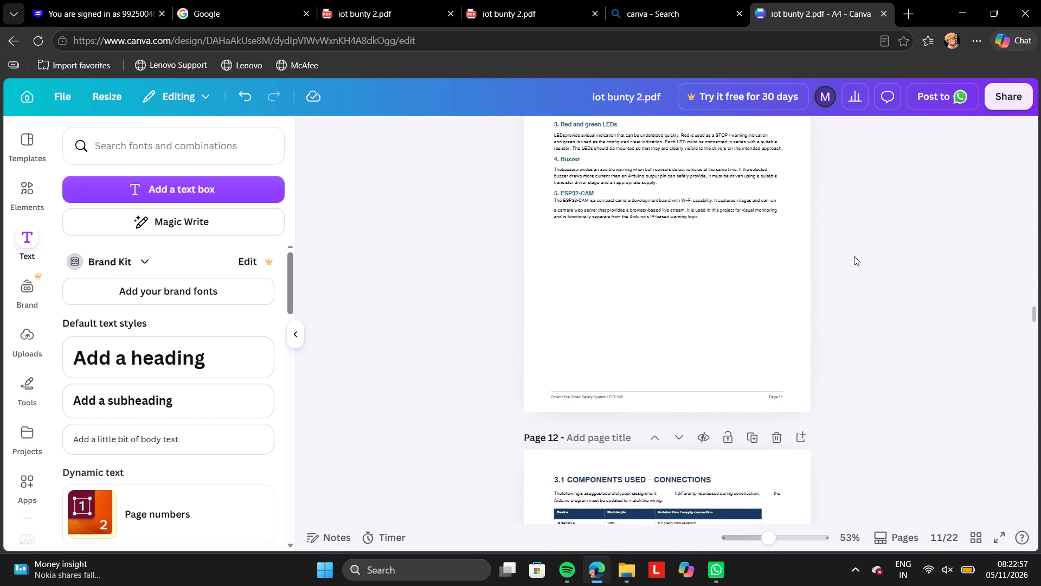
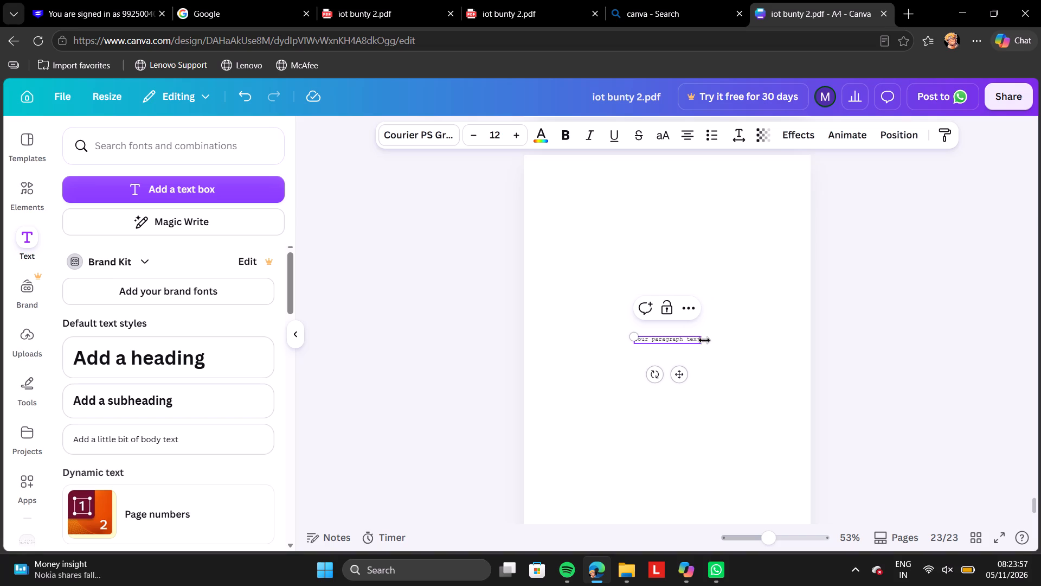
key(BackSpace)
key(BackSpace)
key(BackSpace)
key(BackSpace)
key(BackSpace)
key(BackSpace)
key(BackSpace)
key(BackSpace)
key(BackSpace)
key(BackSpace)
key(BackSpace)
key(BackSpace)
key(BackSpace)
key(BackSpace)
key(BackSpace)
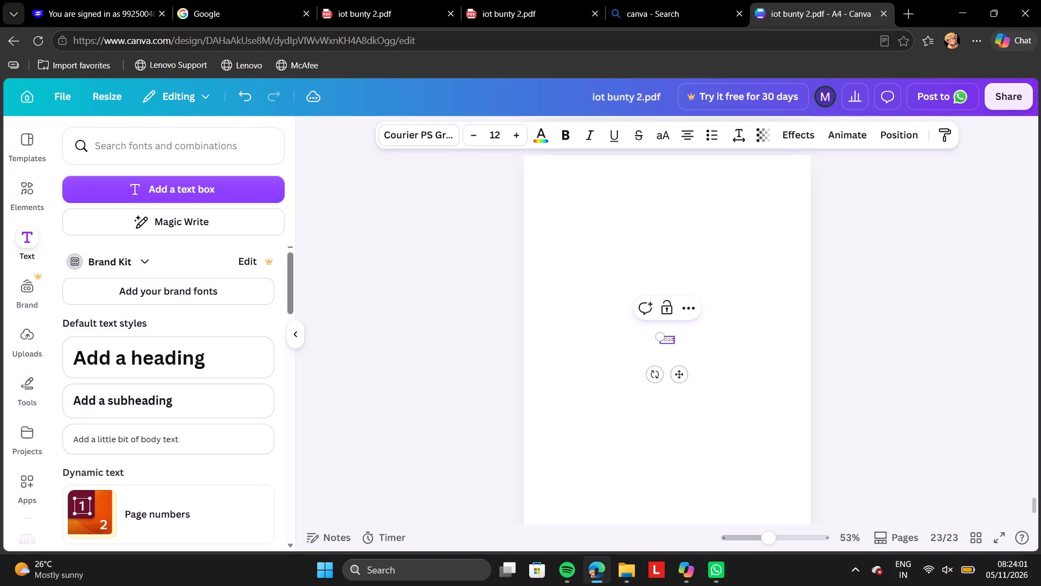
key(BackSpace)
key(BackSpace)
key(BackSpace)
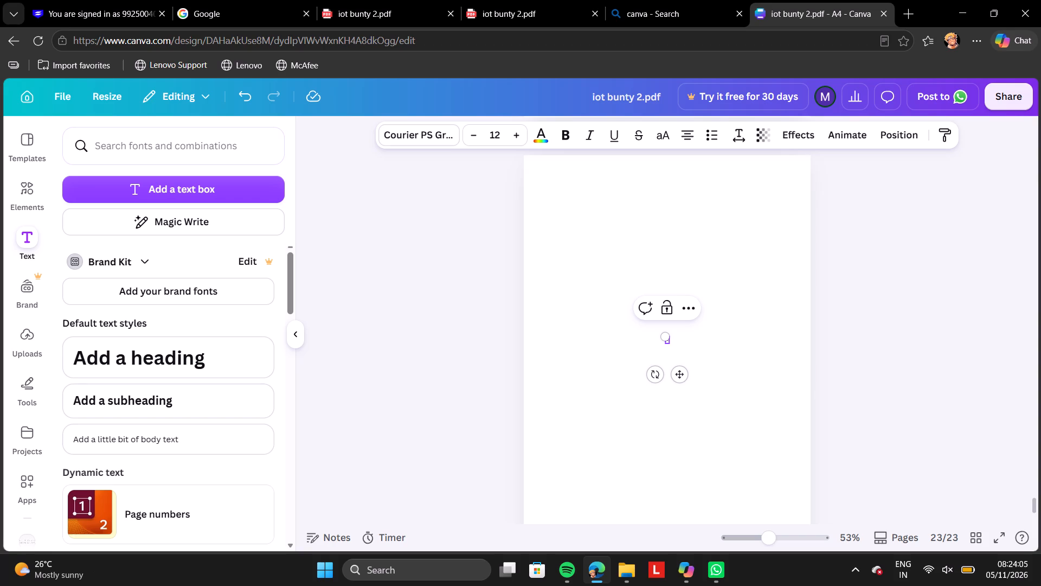
key(ctrl+v)
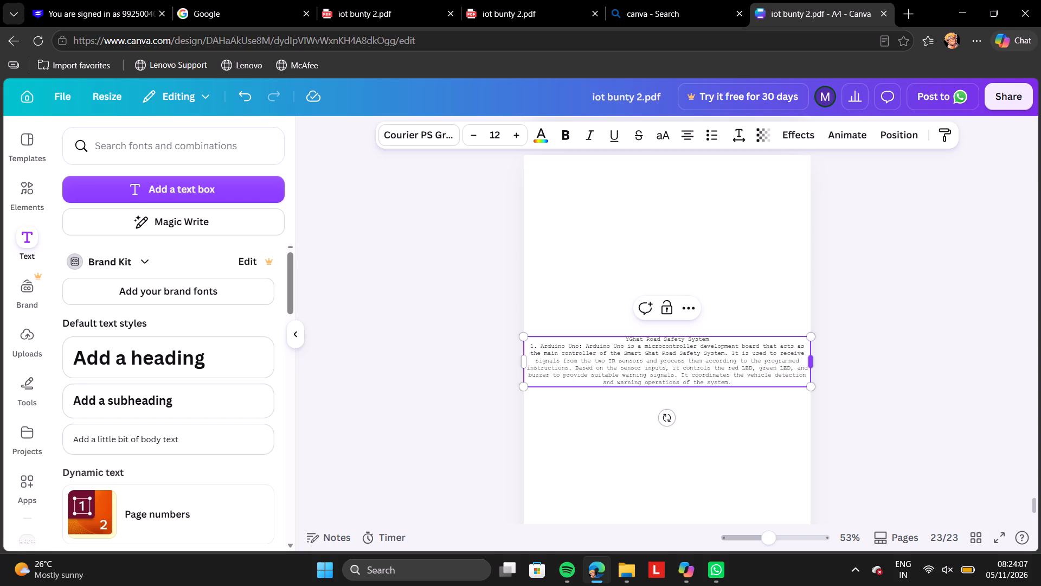
Delete the stray leftover letter at the start of the text box's first line.
key(Up)
key(Up)
key(Up)
key(Up)
key(Up)
key(Up)
key(Home)
key(Right)
key(BackSpace)
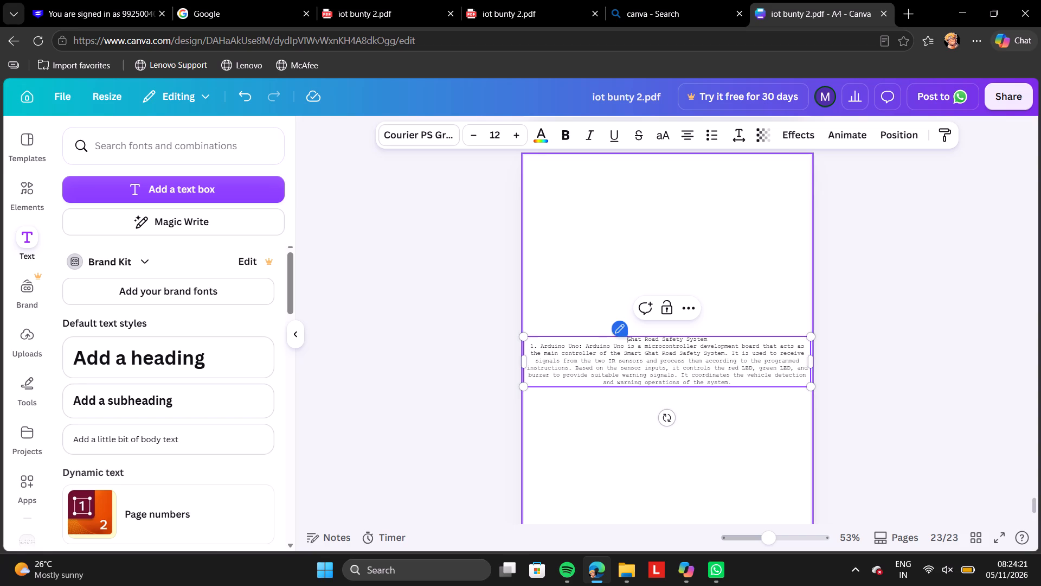
Copy the "Ghat Road Safety System" line above the Arduino Uno paragraph, and clear that line's text.
drag(625, 337, 713, 341)
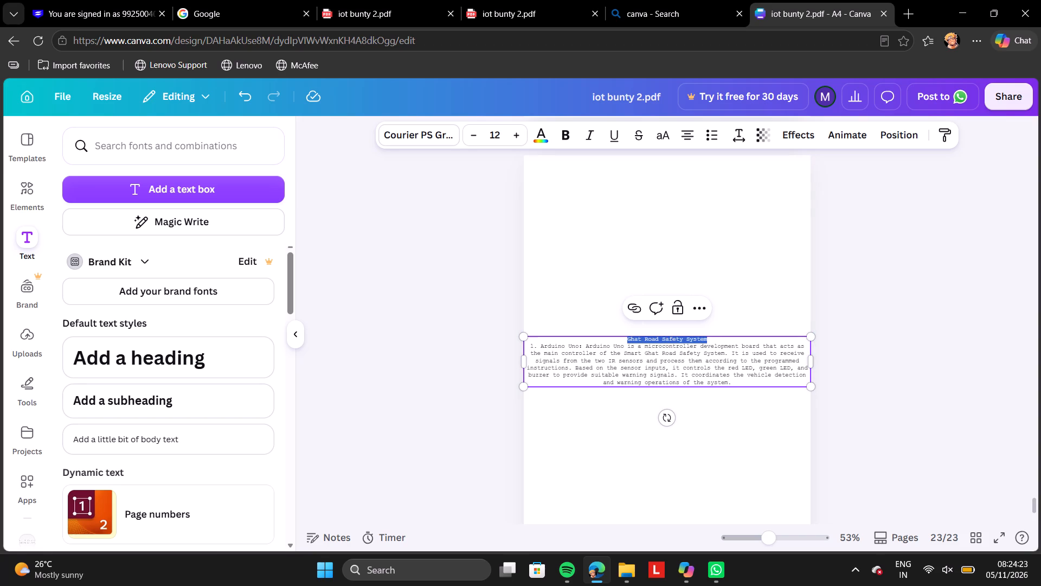
key(ctrl+c)
click(549, 321)
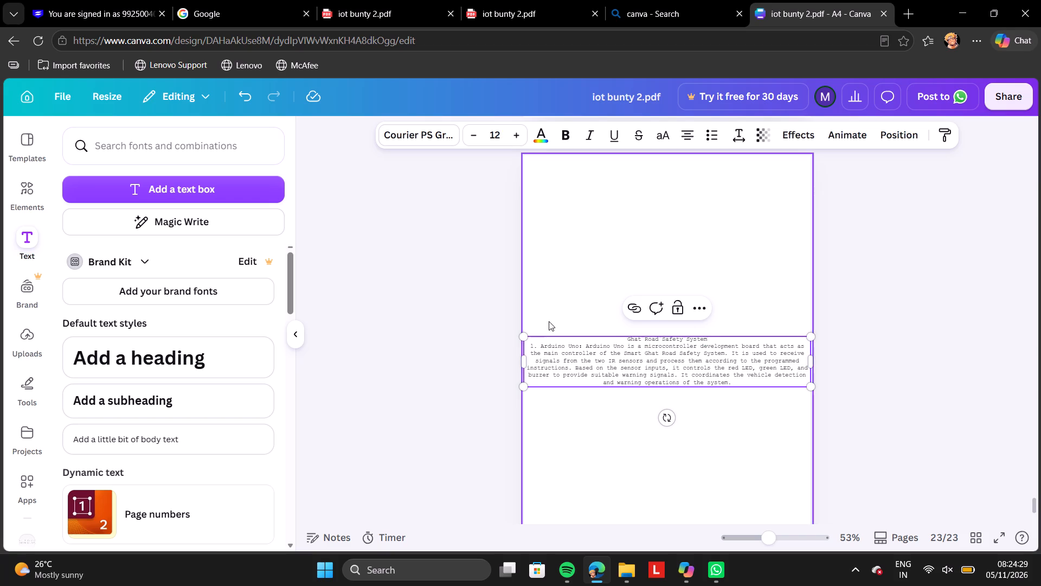
click(706, 336)
click(712, 336)
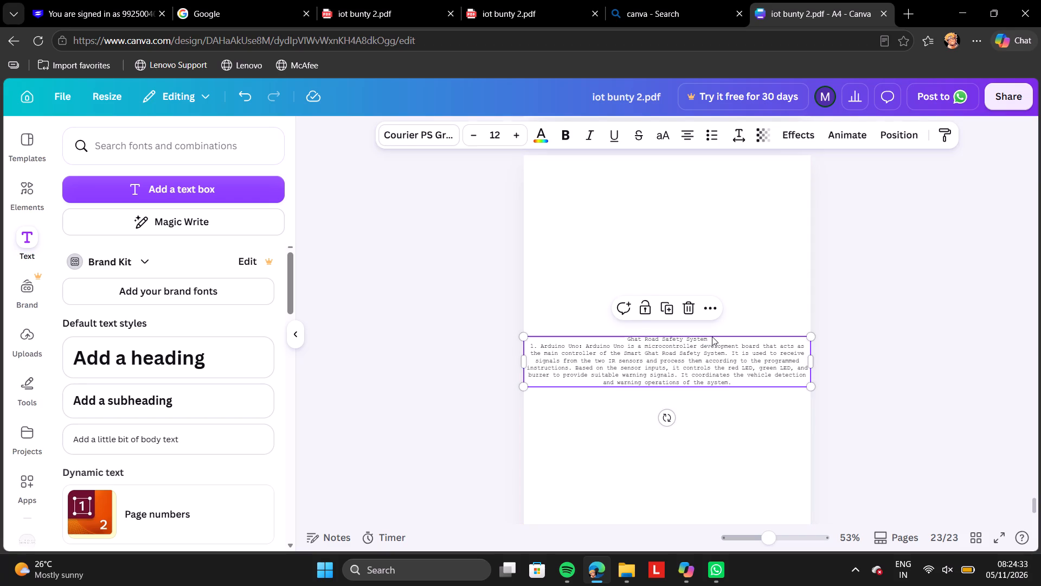
click(712, 336)
key(BackSpace)
key(BackSpace)
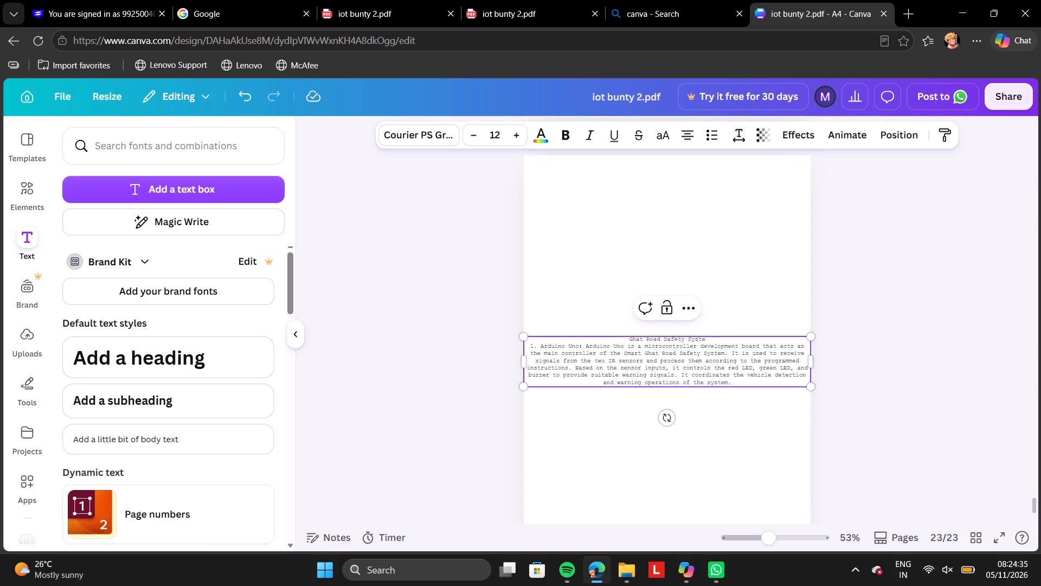
key(BackSpace)
key(BackSpace)
key(BackSpace)
key(BackSpace)
key(BackSpace)
key(BackSpace)
key(BackSpace)
key(BackSpace)
key(BackSpace)
key(BackSpace)
key(BackSpace)
key(BackSpace)
key(BackSpace)
key(BackSpace)
key(BackSpace)
key(BackSpace)
key(BackSpace)
key(BackSpace)
key(BackSpace)
key(BackSpace)
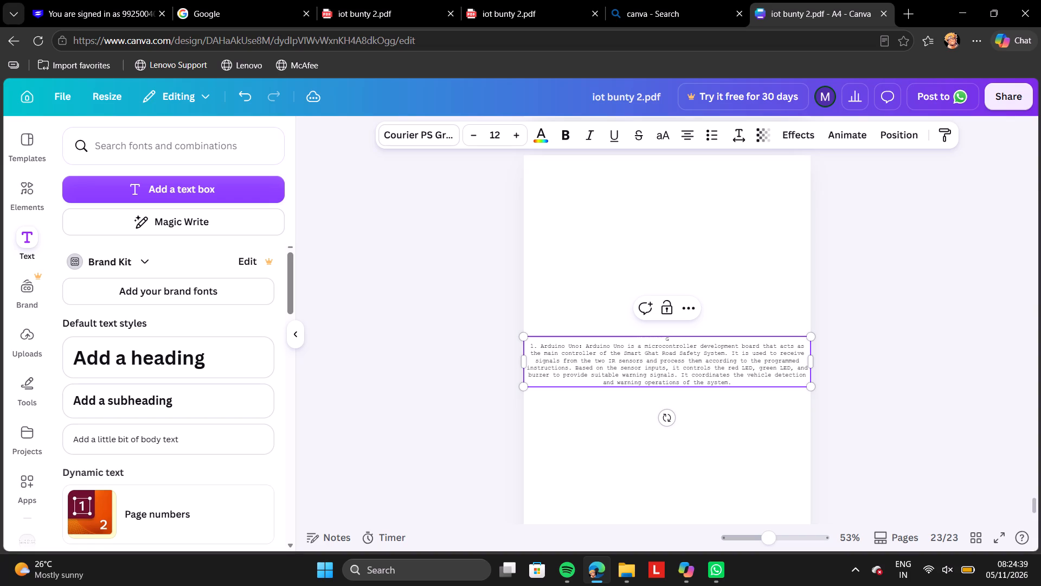
key(BackSpace)
Make the "1. Arduino Uno:" label bold and set its font size to 13.
drag(581, 345, 526, 345)
click(564, 136)
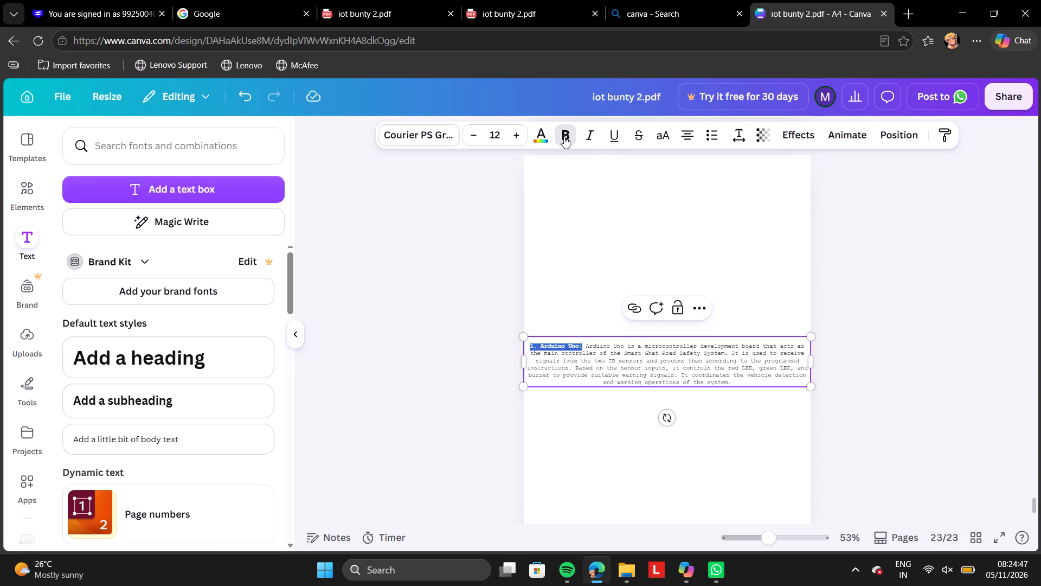
click(511, 129)
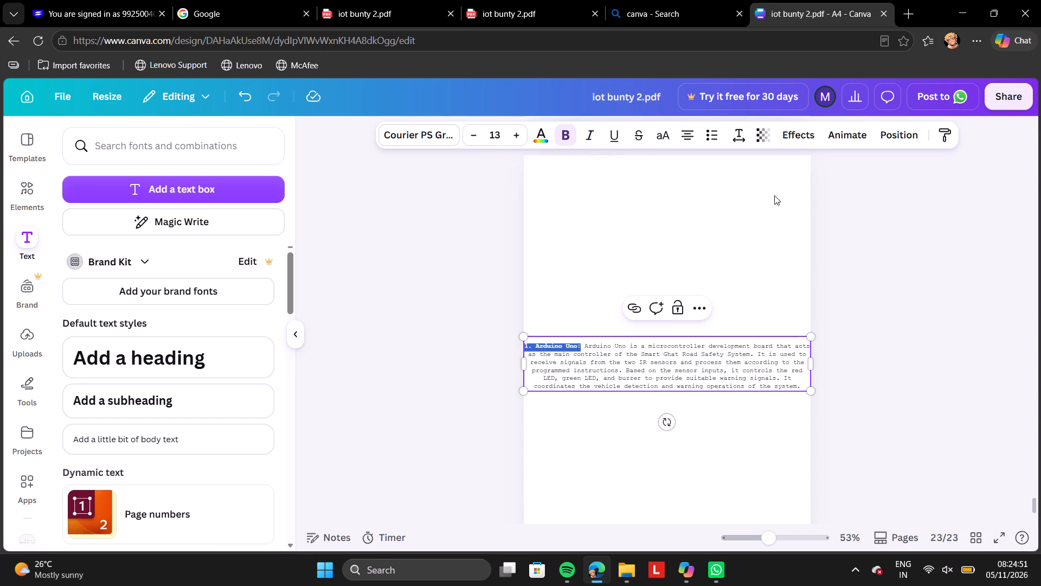
click(846, 205)
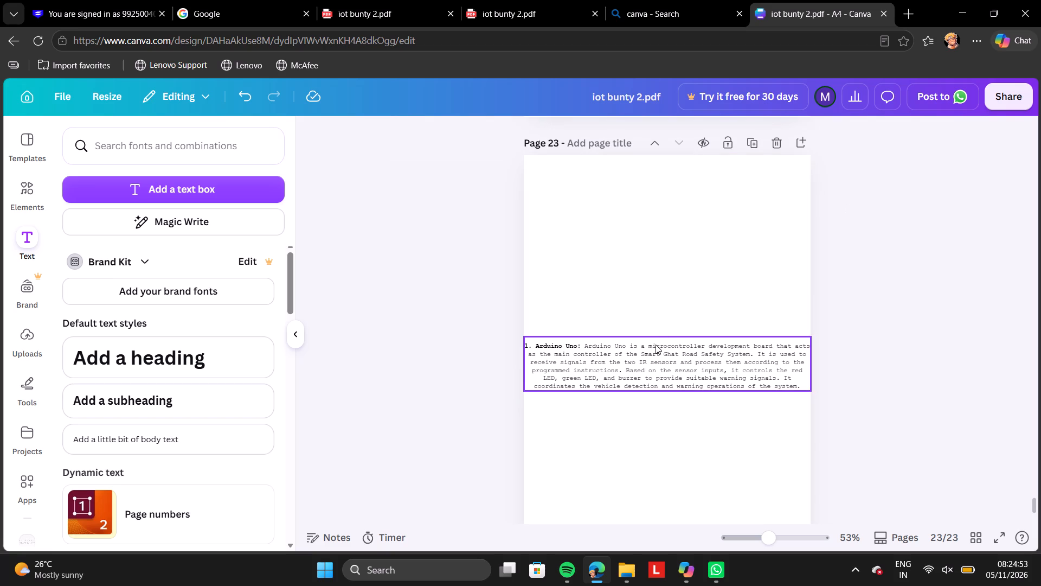
Move the Arduino Uno text box higher on page 23, keeping it centred across the page width.
drag(655, 345, 659, 281)
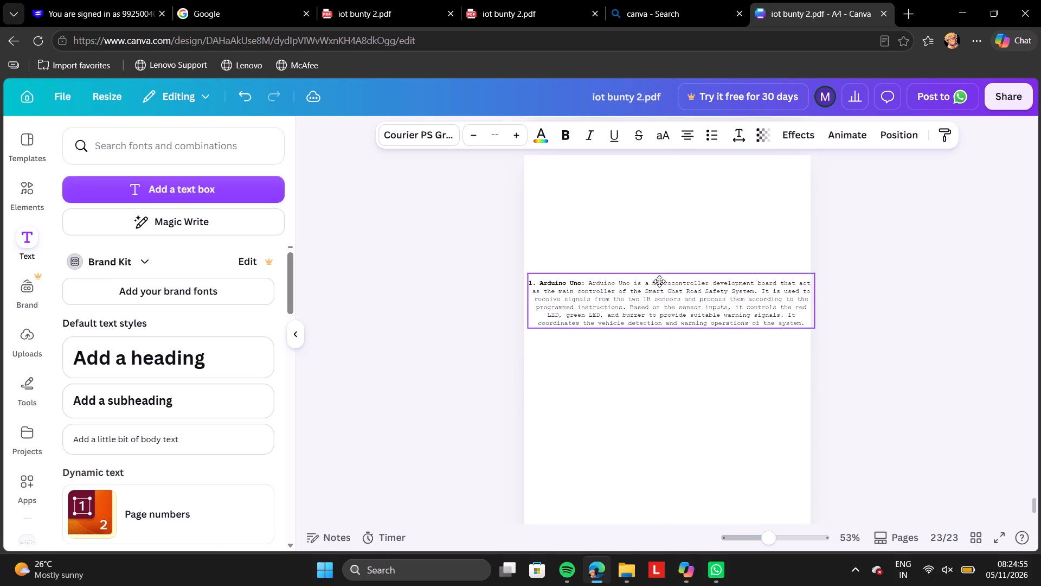
drag(659, 281, 656, 264)
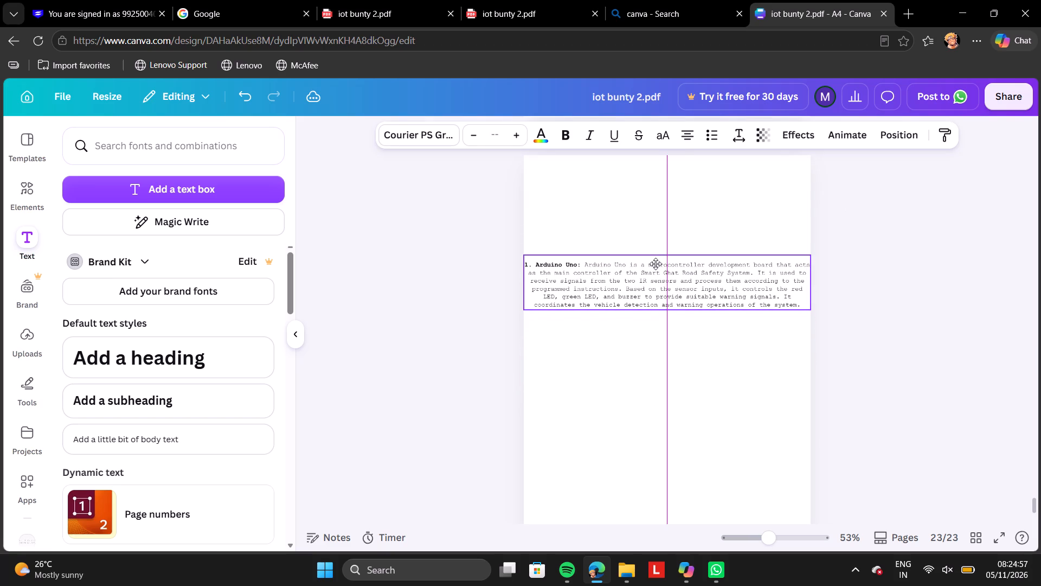
drag(656, 264, 654, 275)
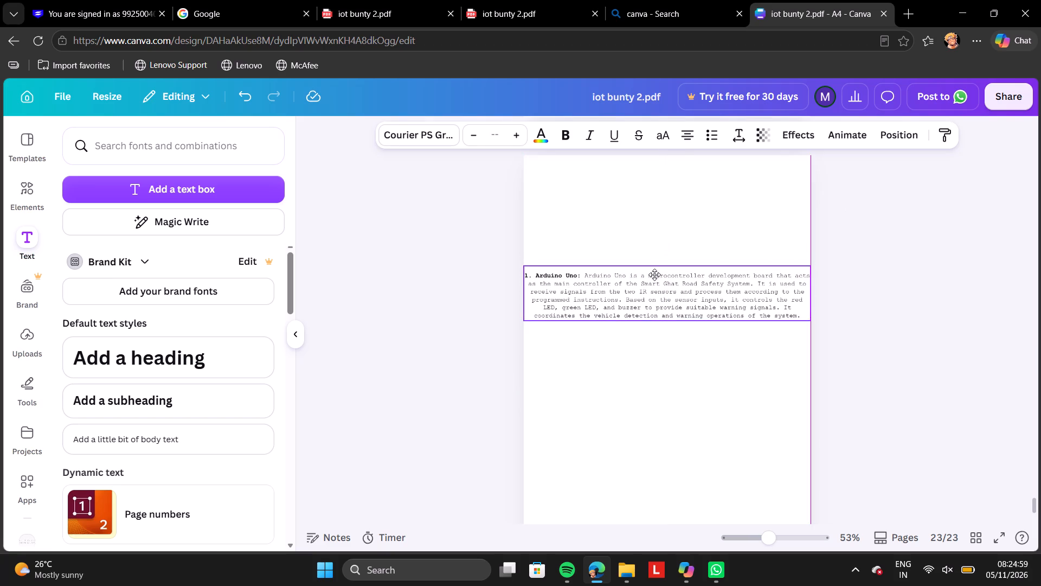
drag(654, 275, 652, 283)
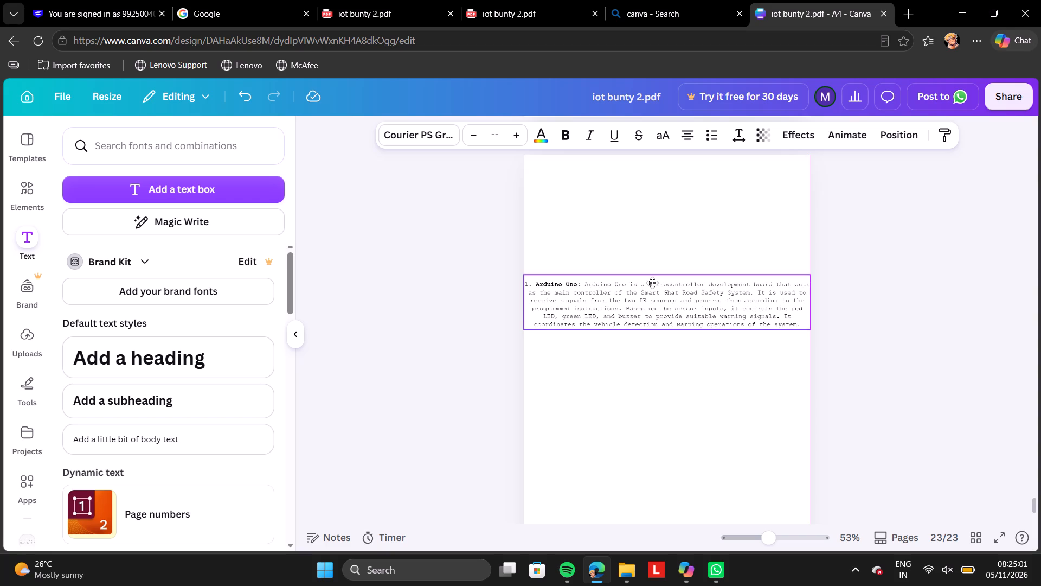
drag(652, 283, 652, 282)
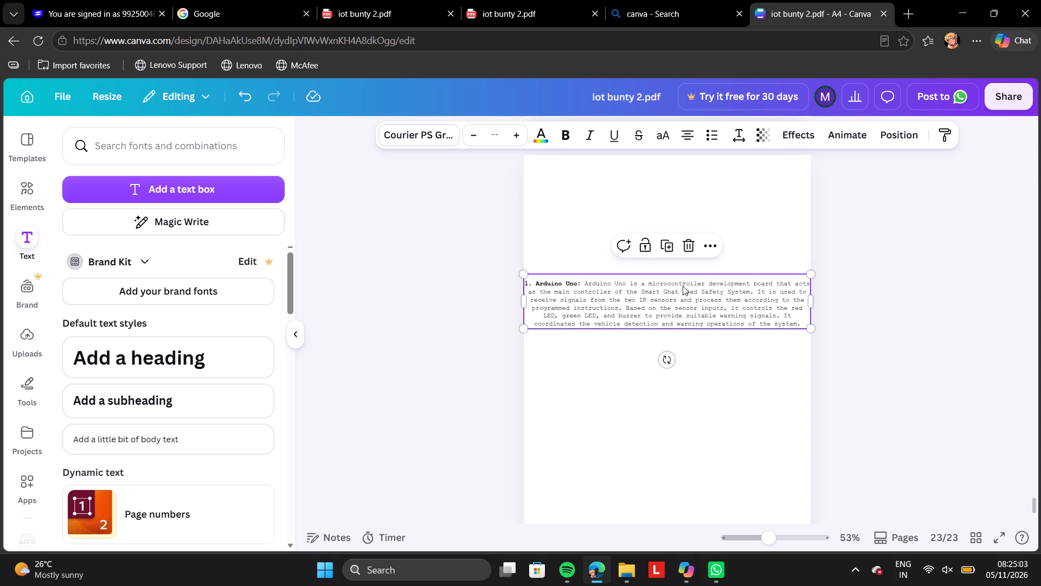
Set the Arduino Uno description after the bold label to font size 12.
click(585, 279)
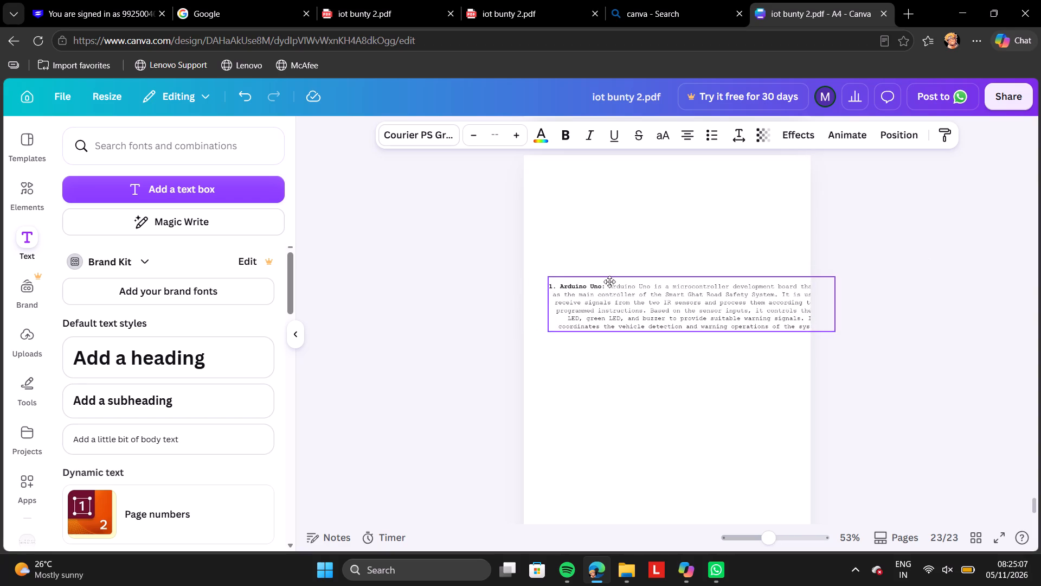
click(587, 278)
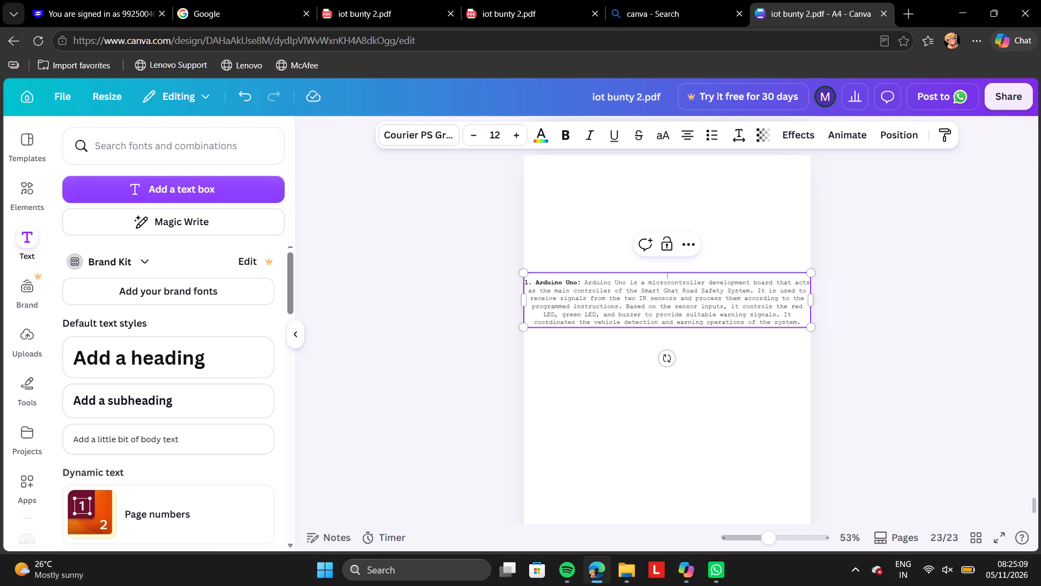
click(584, 283)
drag(585, 283, 587, 287)
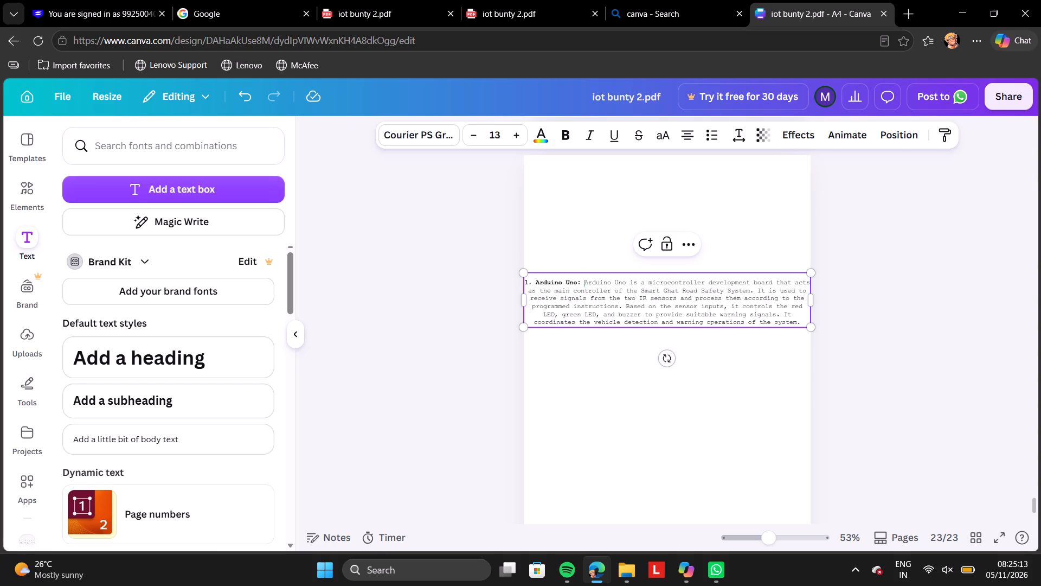
drag(587, 287, 799, 326)
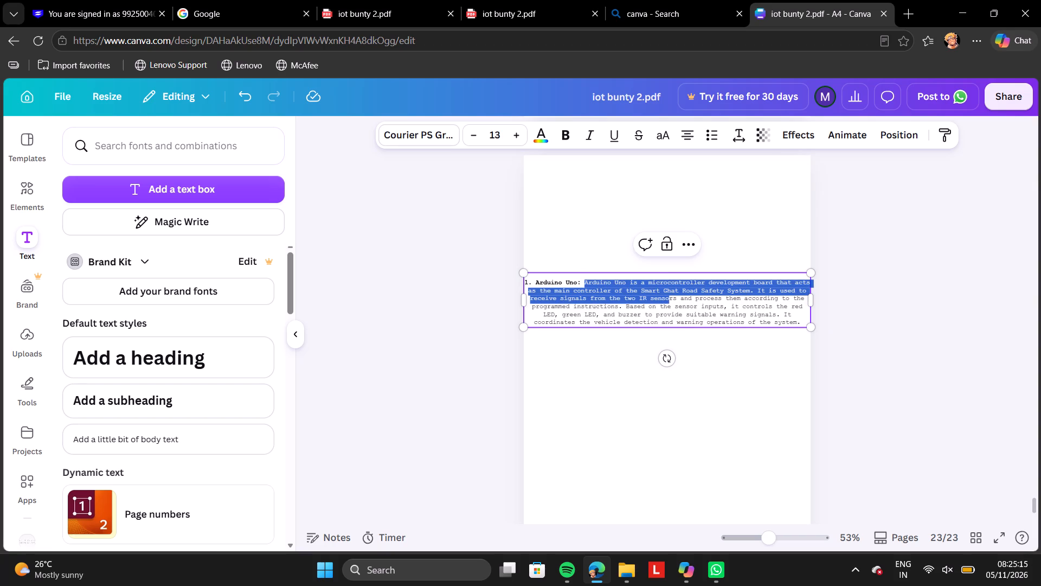
drag(799, 326, 804, 323)
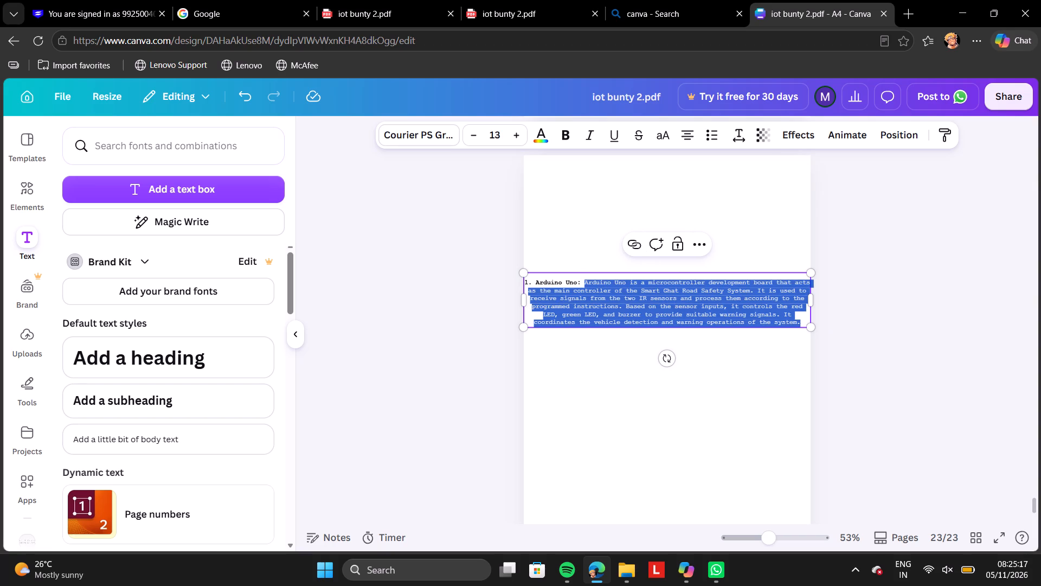
click(477, 130)
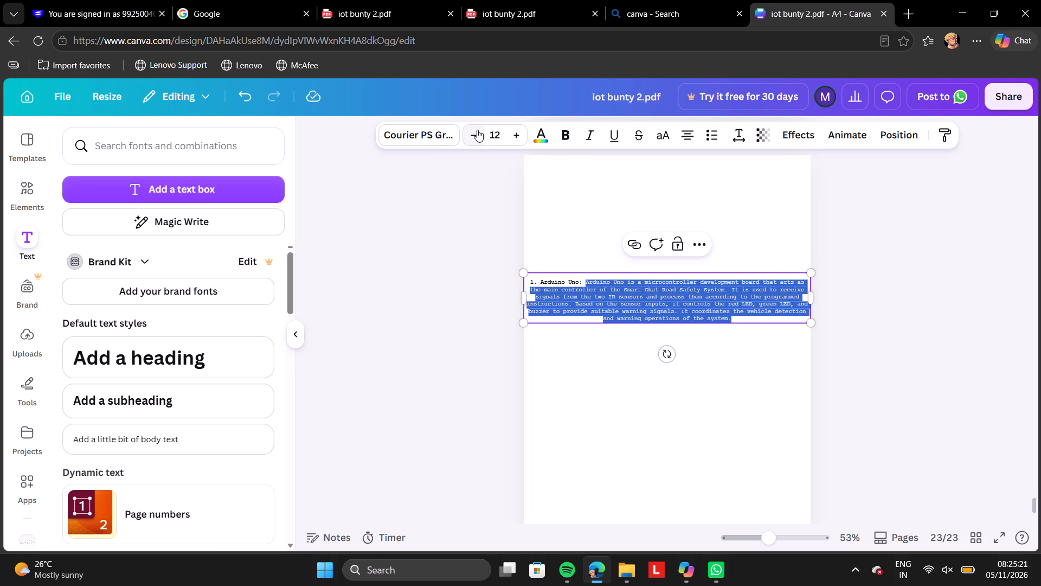
click(881, 281)
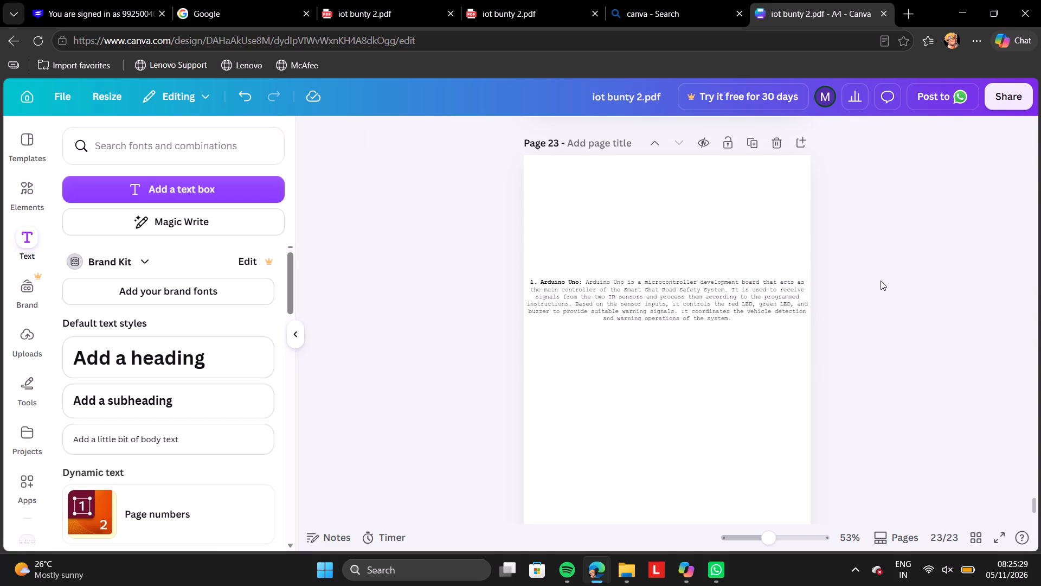
Review the formatting of pages 20 to 22 against the Arduino Uno text on page 23.
scroll(881, 281, up, 4)
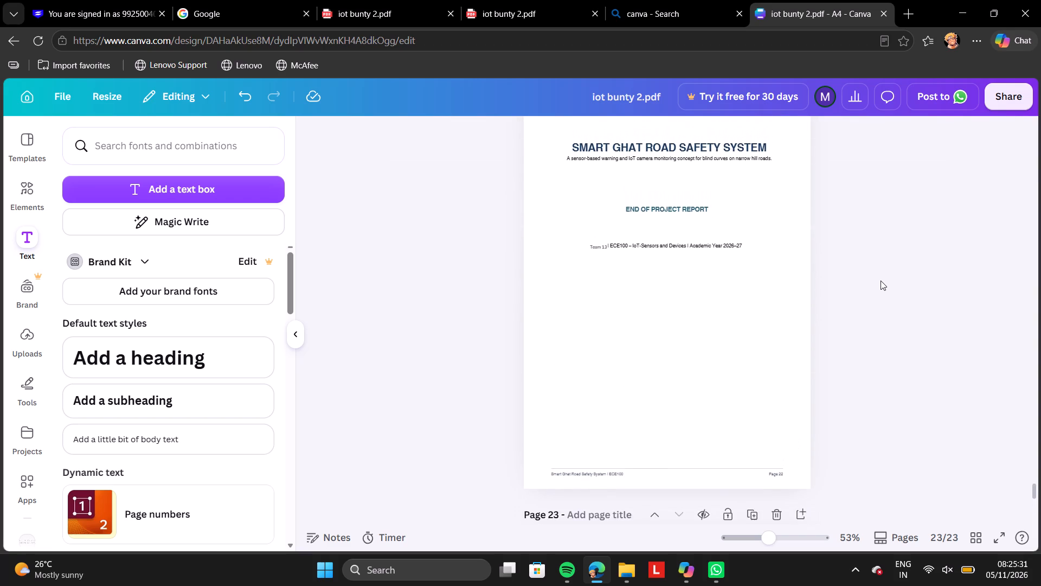
scroll(881, 281, up, 4)
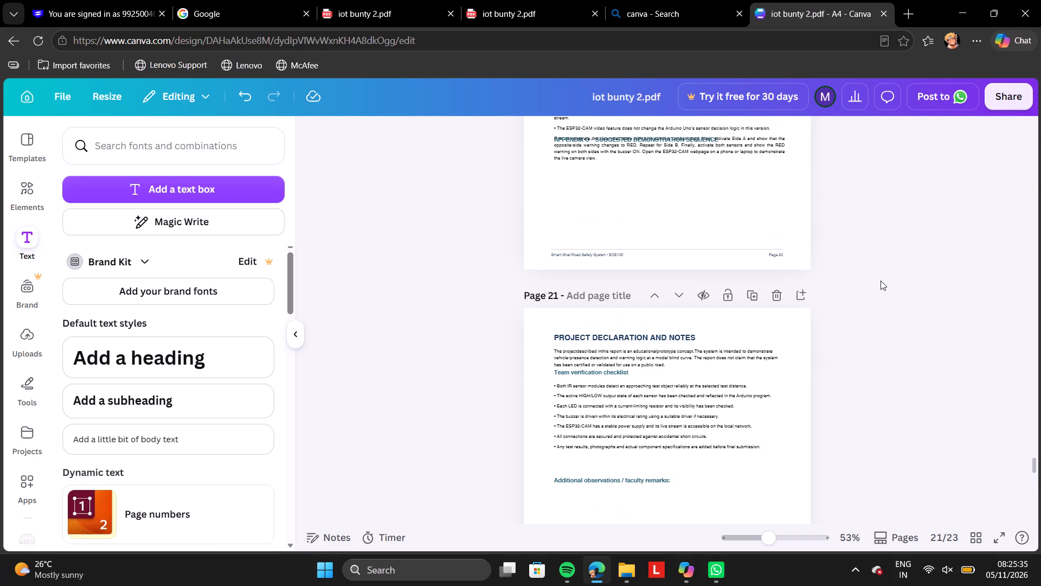
scroll(881, 281, up, 1)
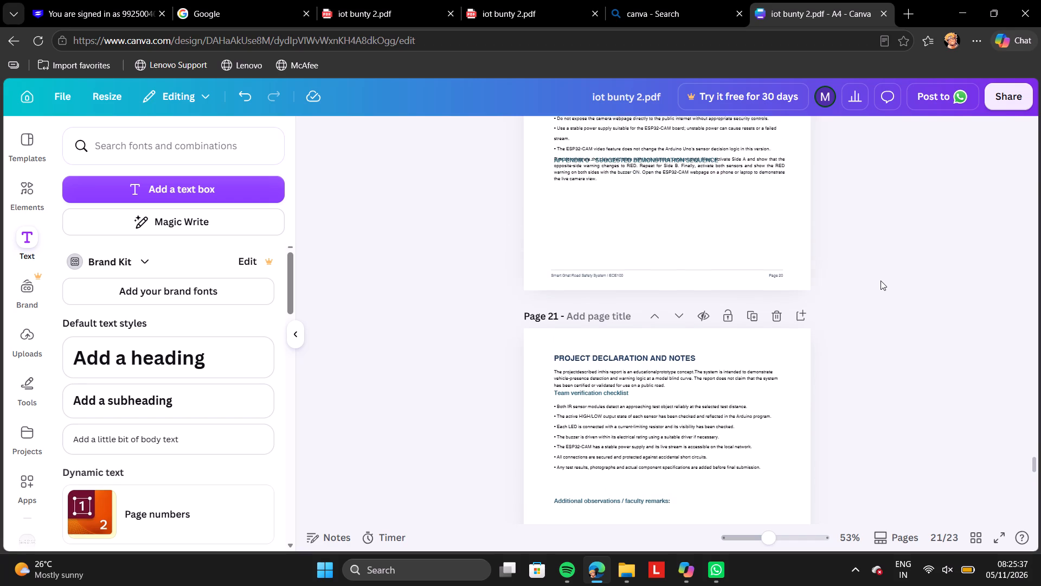
scroll(881, 281, up, 5)
scroll(881, 281, down, 1)
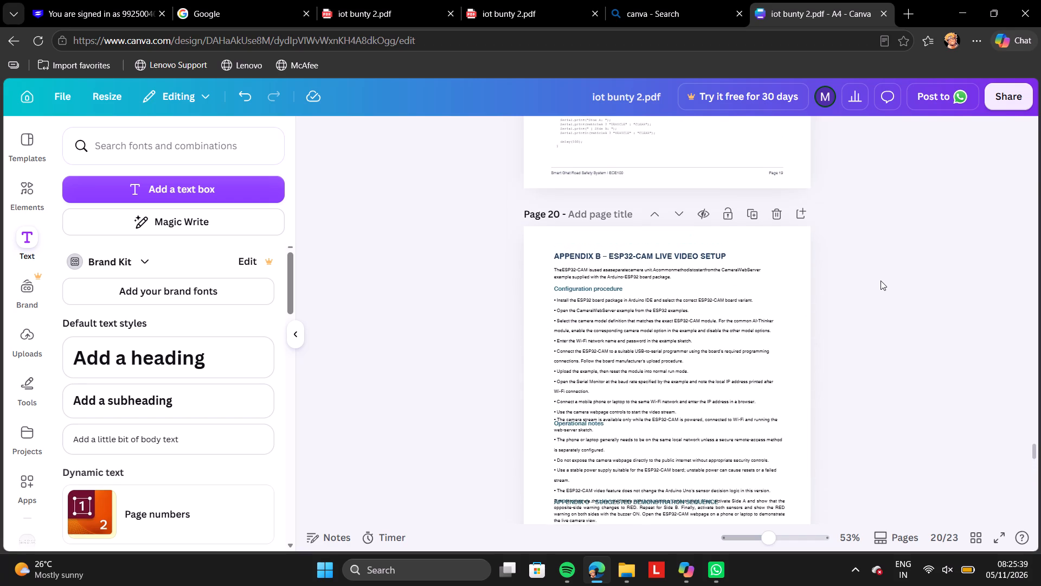
scroll(881, 281, down, 6)
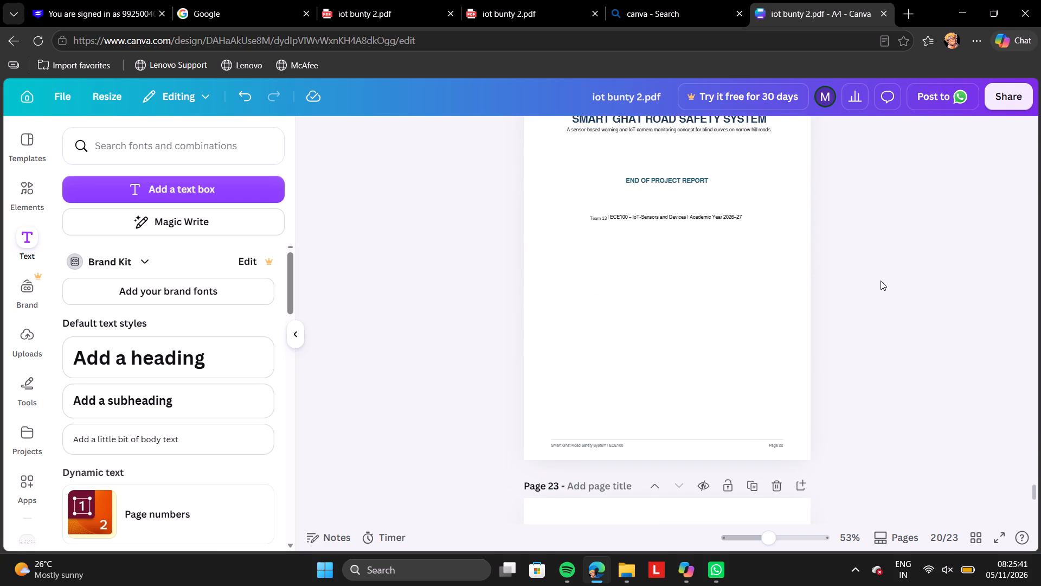
scroll(881, 281, down, 2)
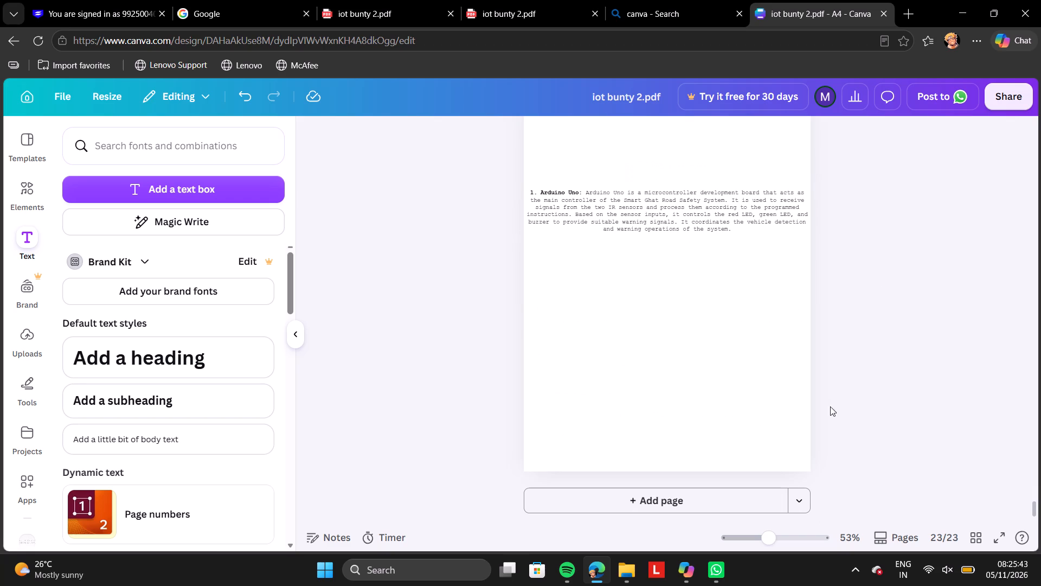
scroll(935, 241, up, 7)
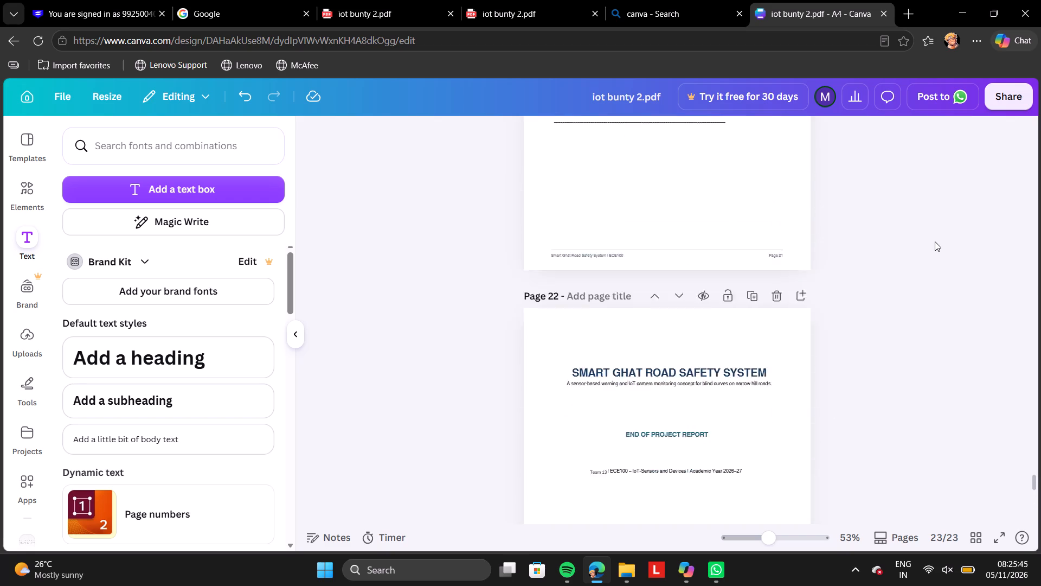
scroll(935, 241, up, 2)
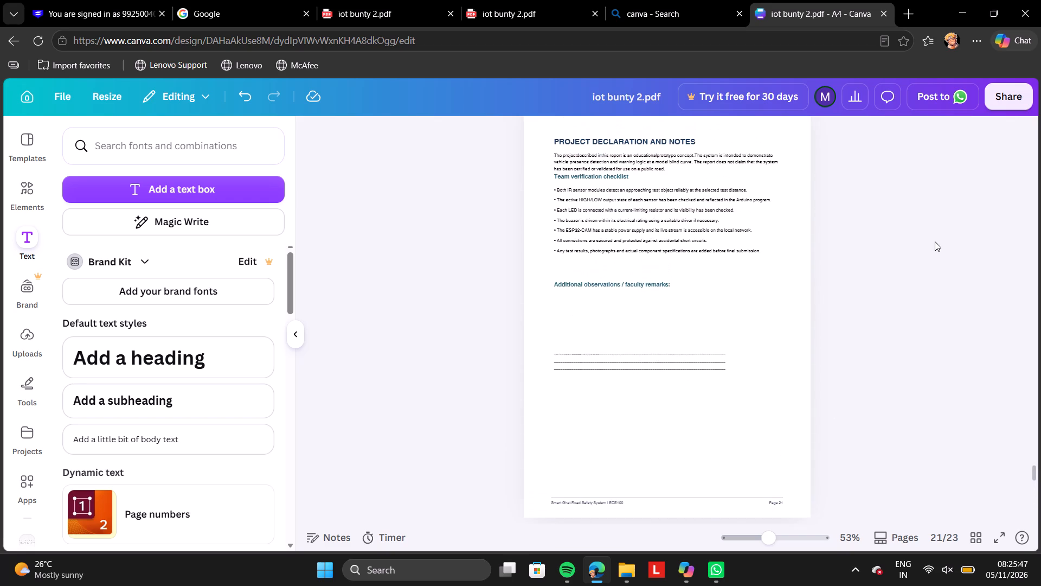
scroll(935, 241, up, 4)
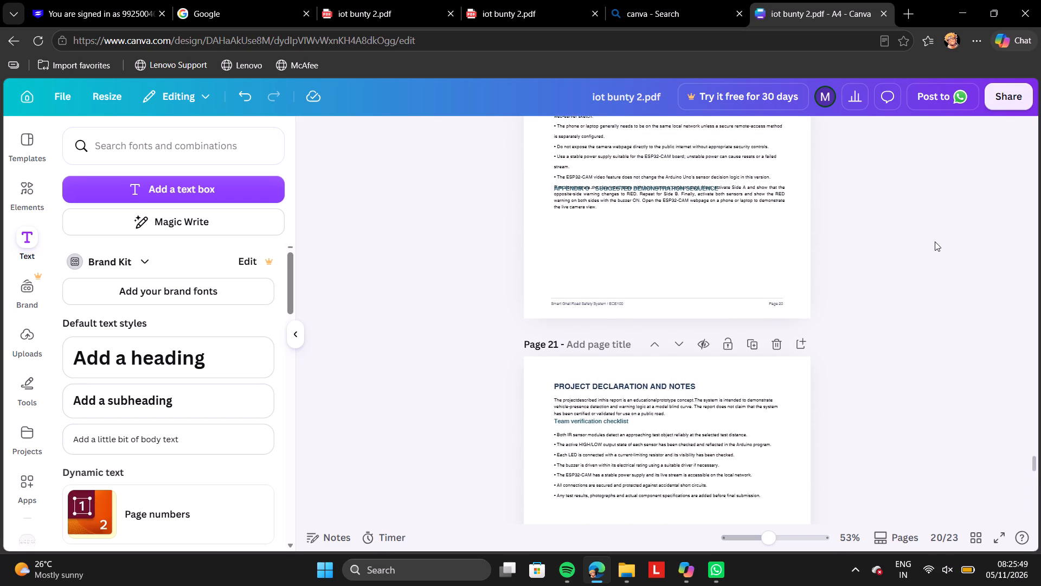
scroll(935, 241, down, 1)
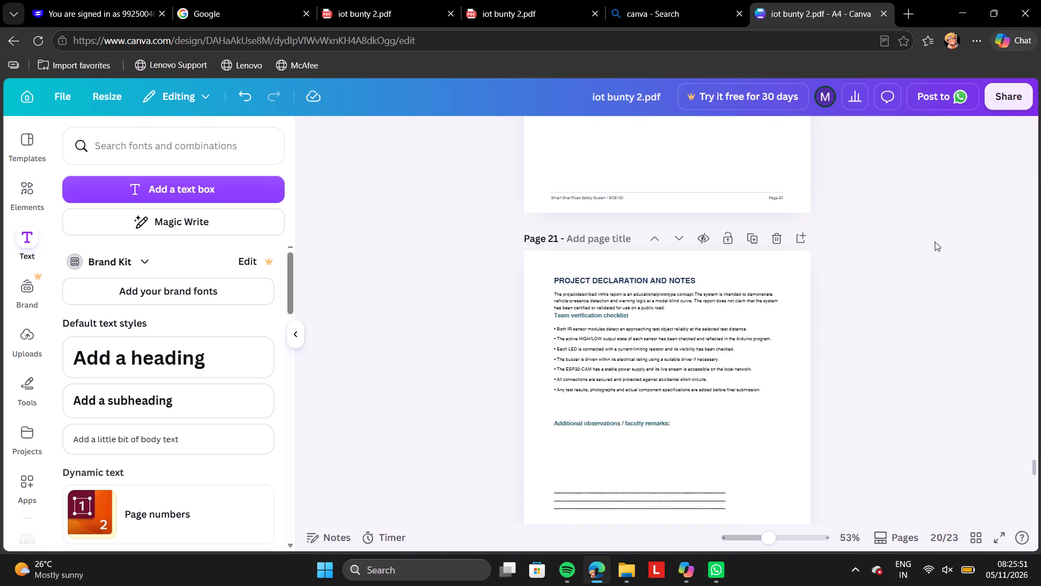
scroll(819, 252, down, 1)
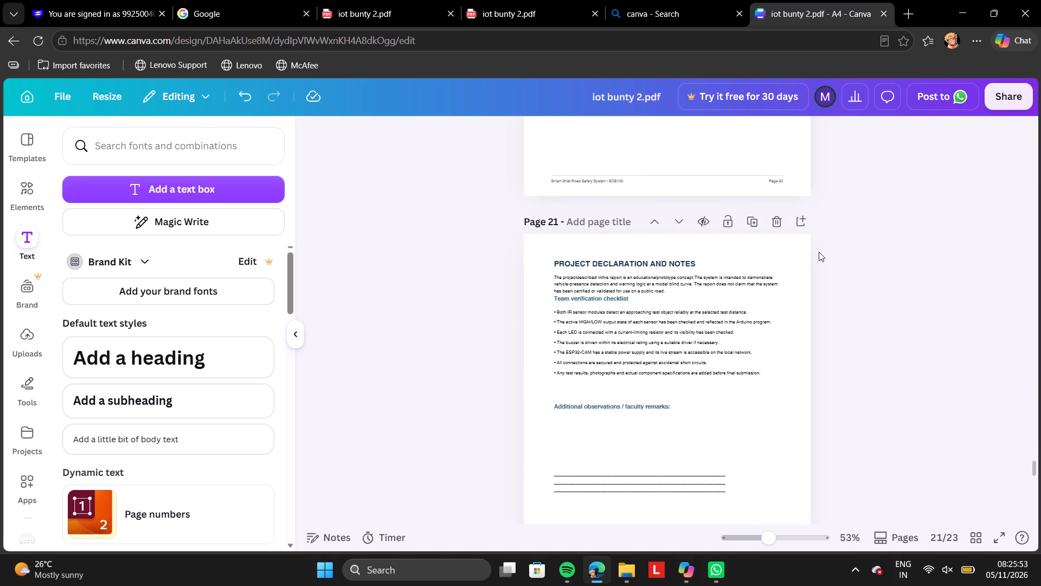
scroll(819, 252, down, 9)
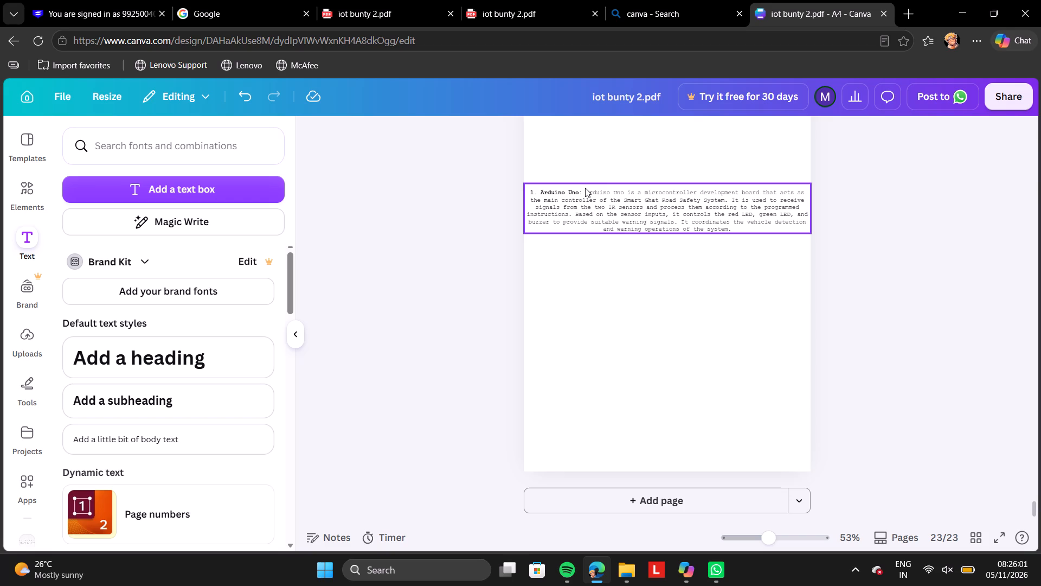
Check the font of the Arduino Uno text and of the opening body text under "Project Declaration and Notes" on page 21.
click(585, 188)
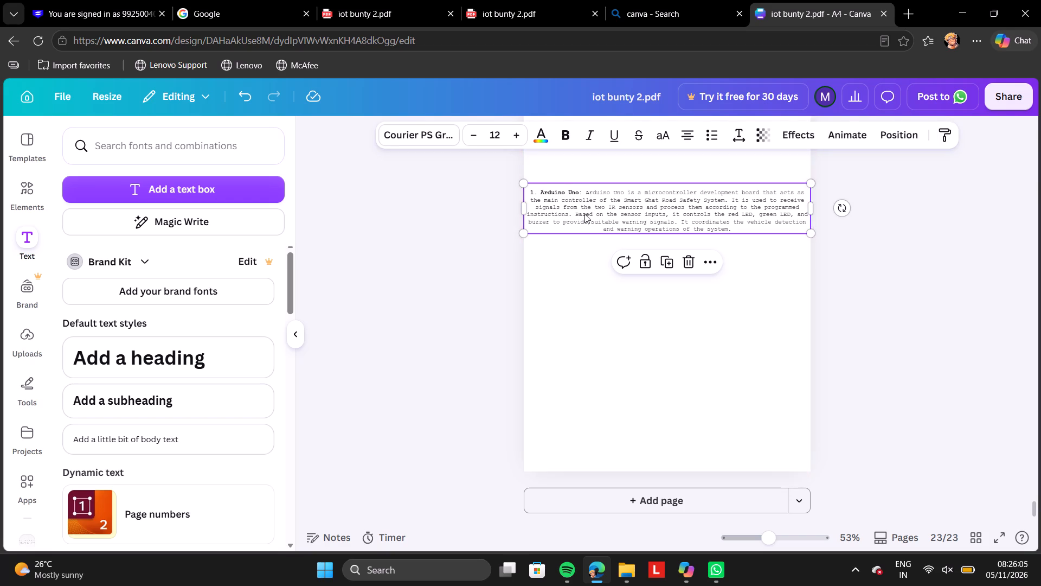
scroll(584, 214, up, 7)
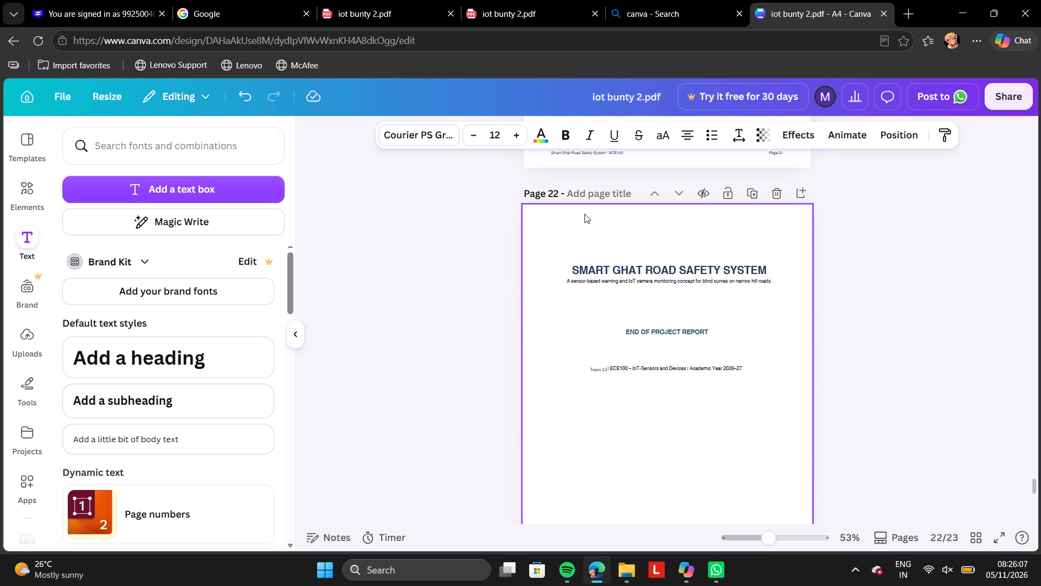
scroll(584, 214, up, 3)
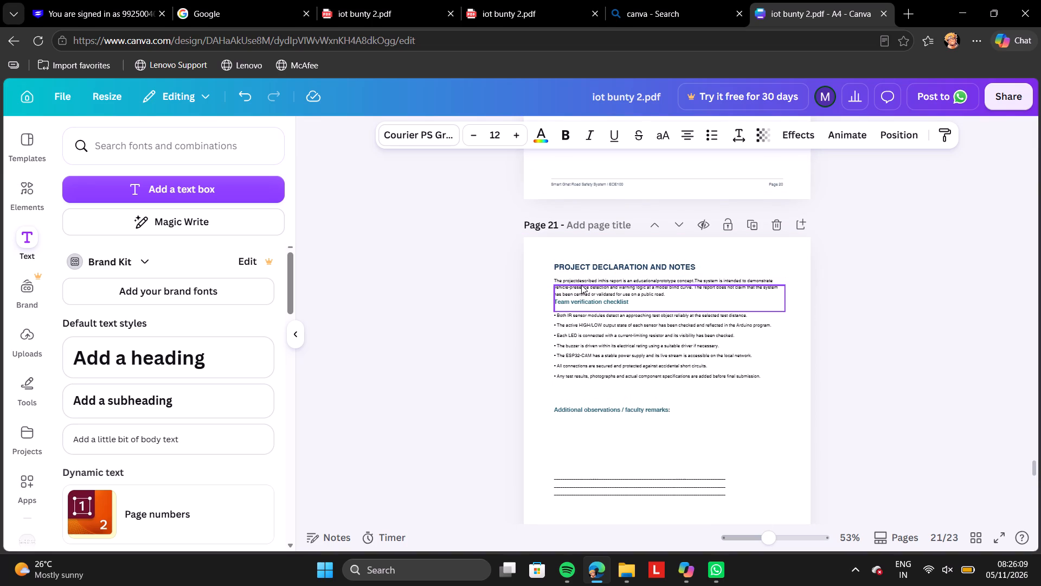
click(581, 285)
click(581, 285)
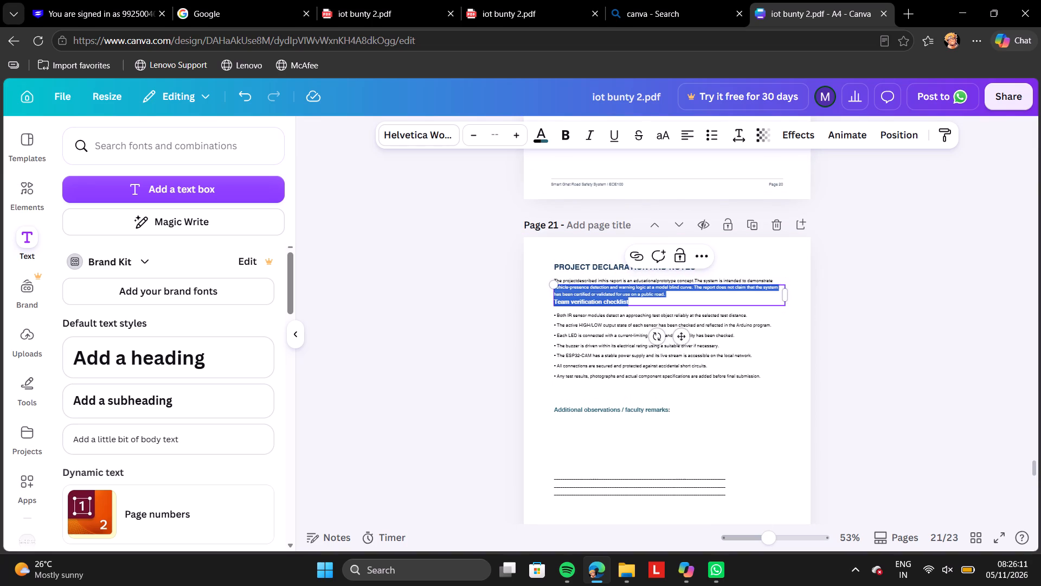
Change the Arduino Uno label and description on page 23, excluding the leading number, to the Helvetica World font.
scroll(582, 267, down, 5)
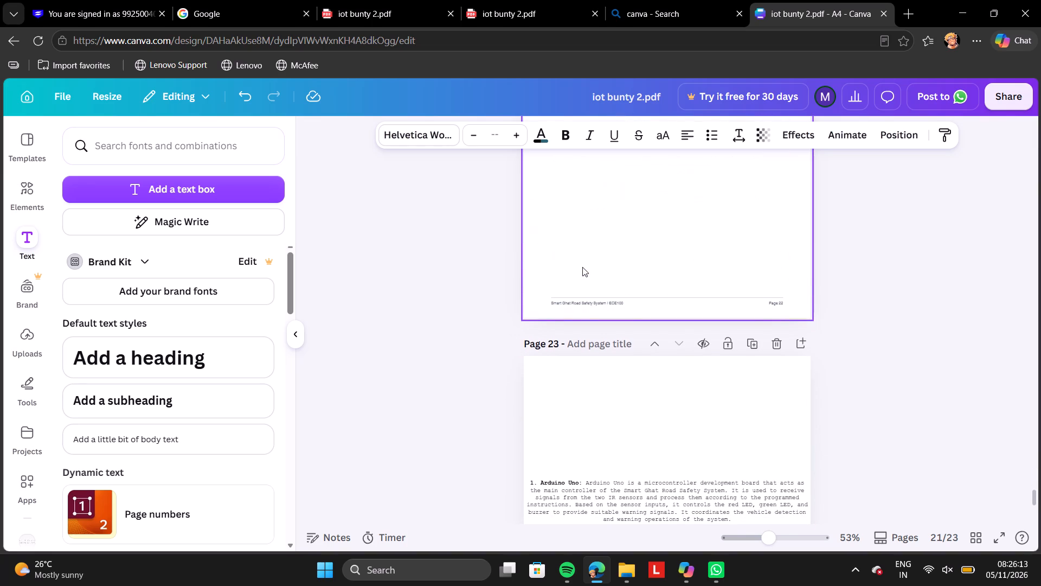
scroll(582, 267, down, 3)
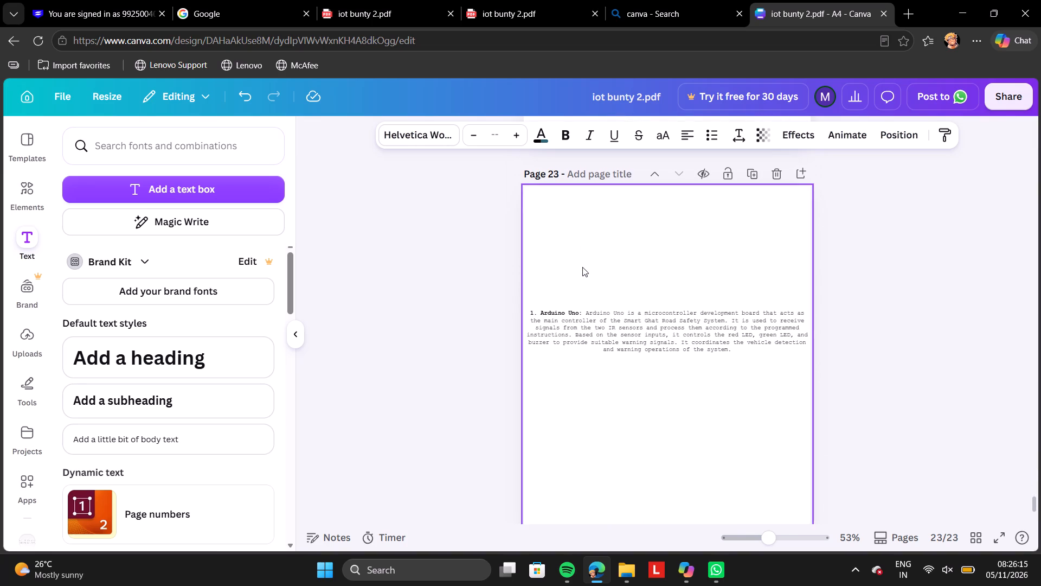
click(537, 310)
click(537, 310)
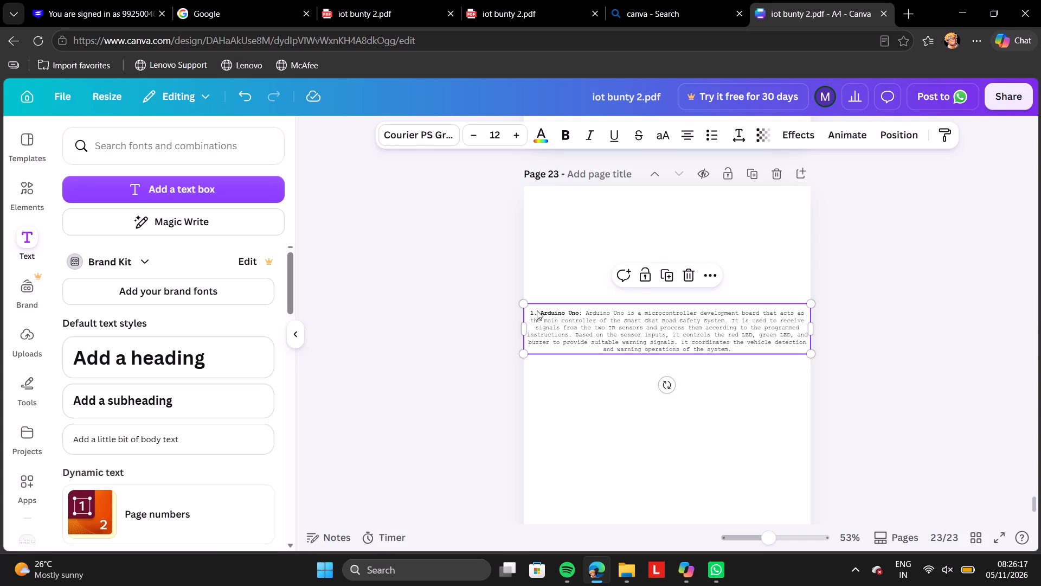
drag(537, 310, 746, 354)
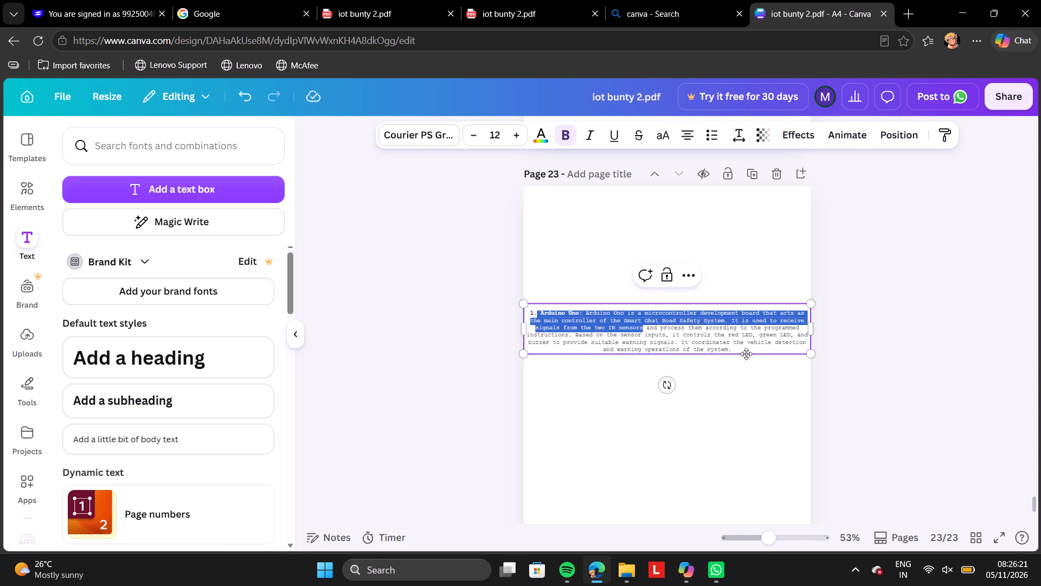
drag(746, 354, 746, 347)
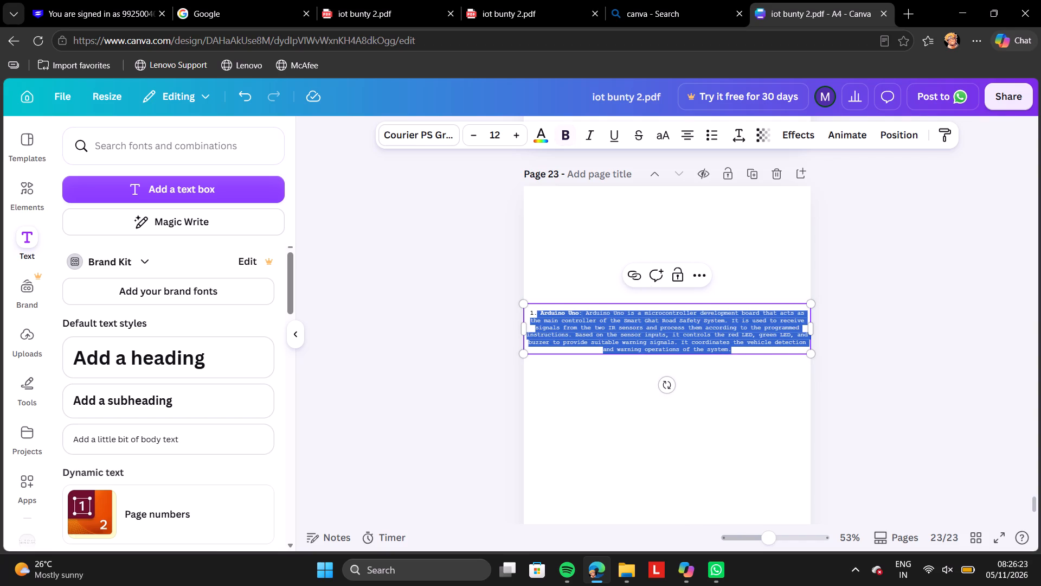
click(435, 133)
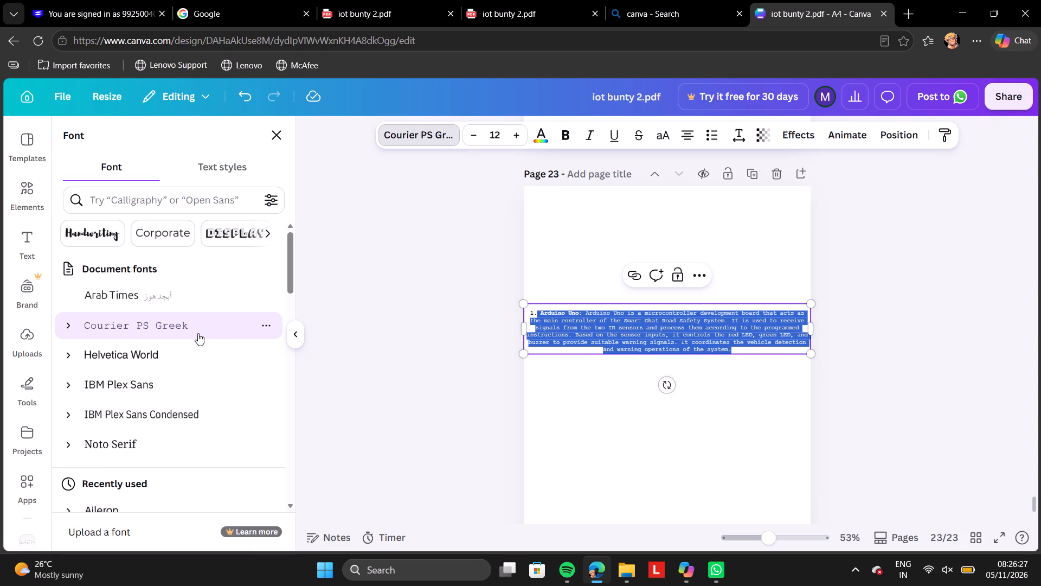
click(188, 355)
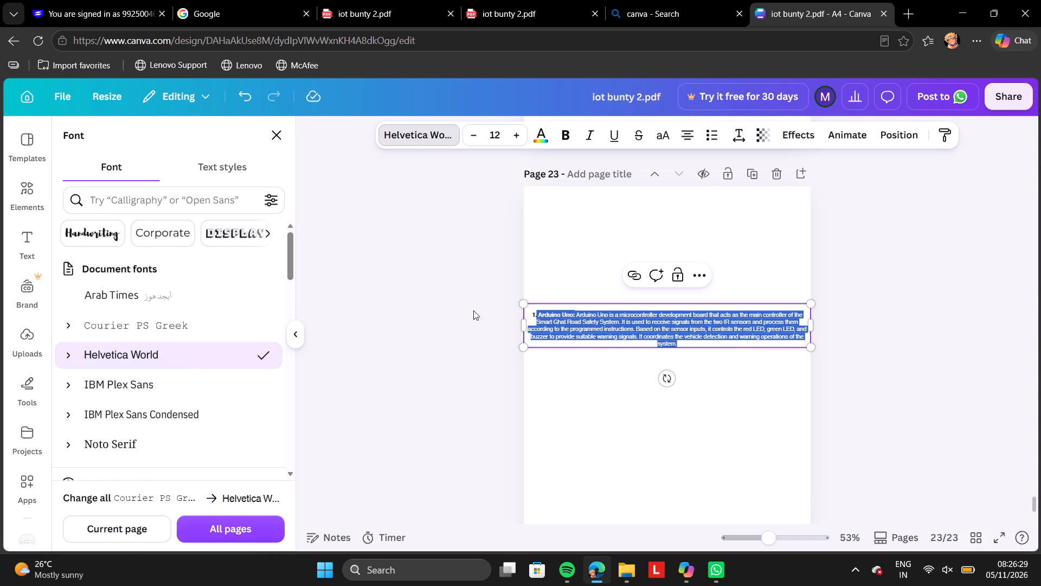
click(494, 321)
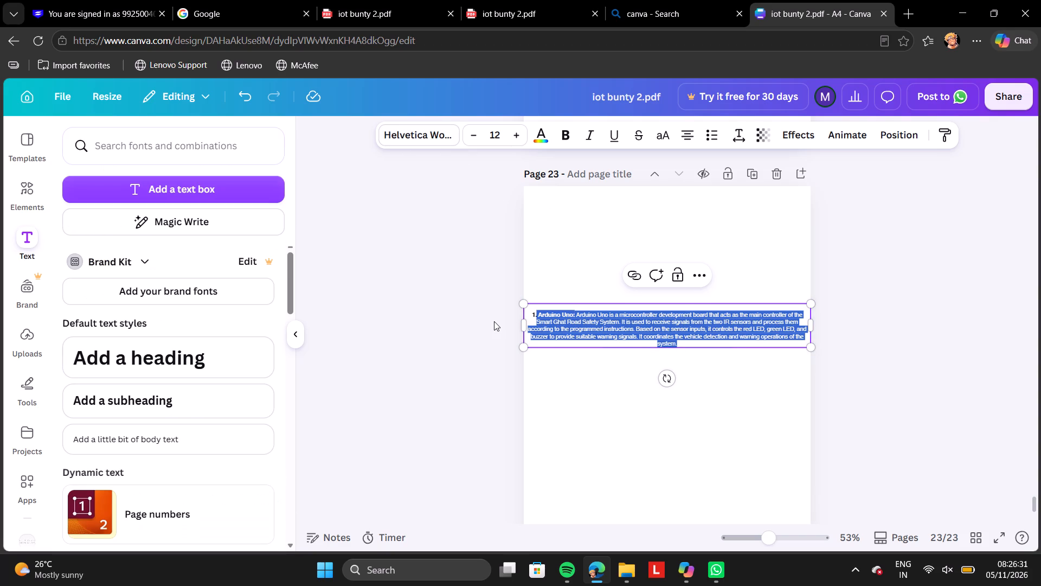
click(494, 321)
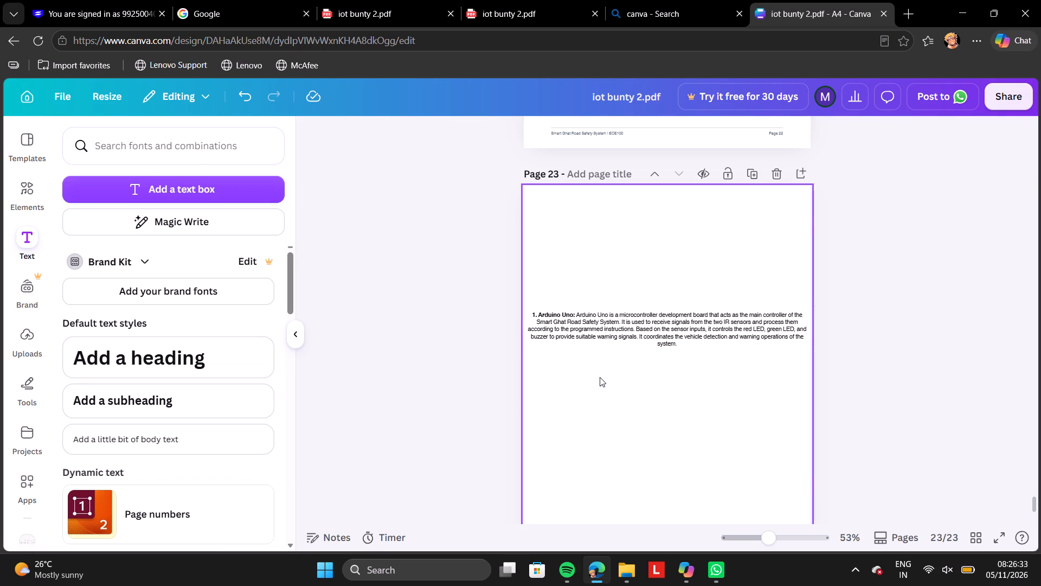
Scale the Arduino Uno text box down to font size about 11.5, and widen it to span the full page width.
click(545, 317)
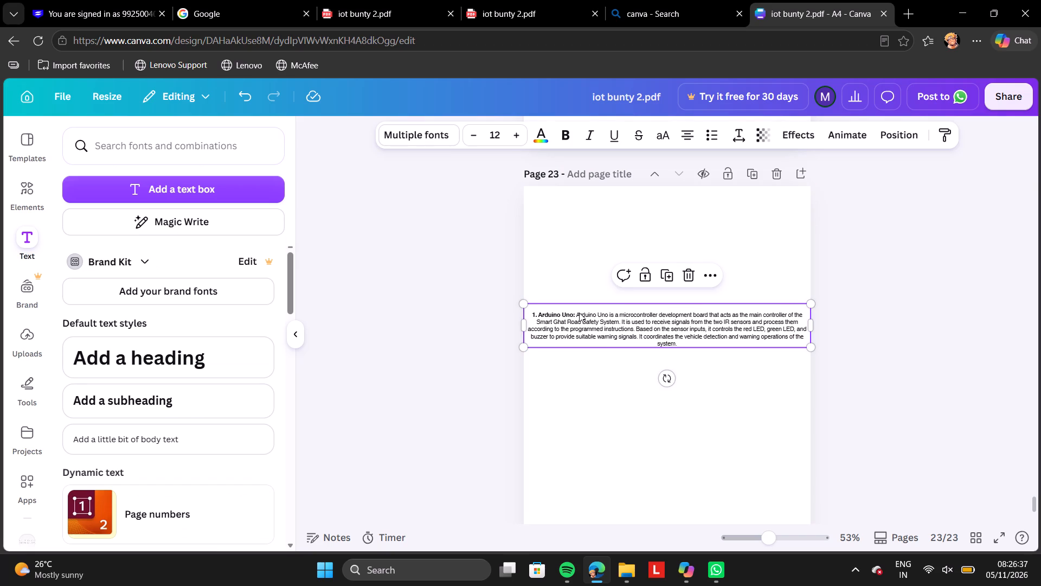
click(536, 310)
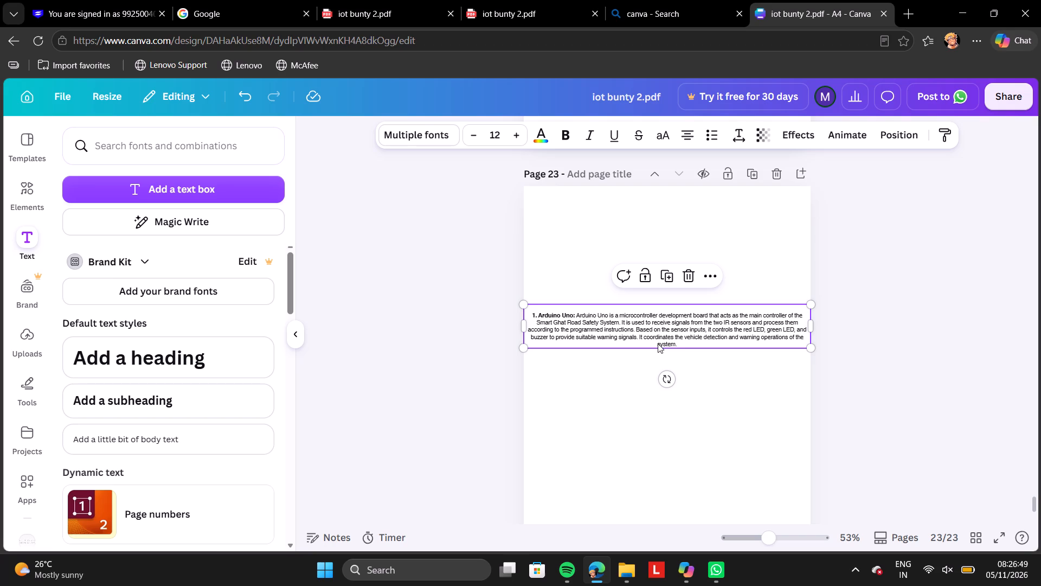
drag(808, 348, 811, 391)
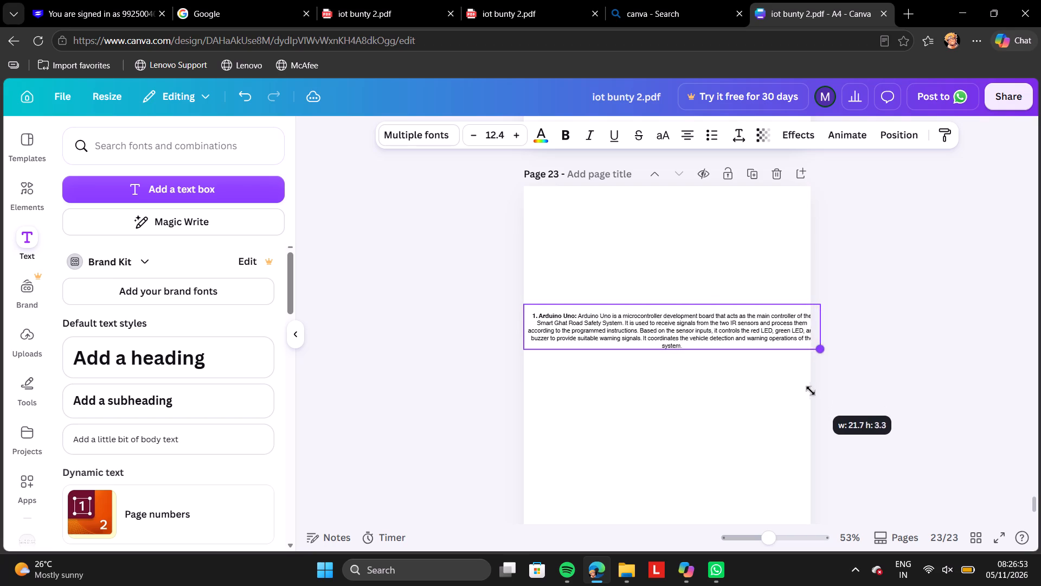
drag(811, 391, 794, 355)
drag(798, 329, 799, 342)
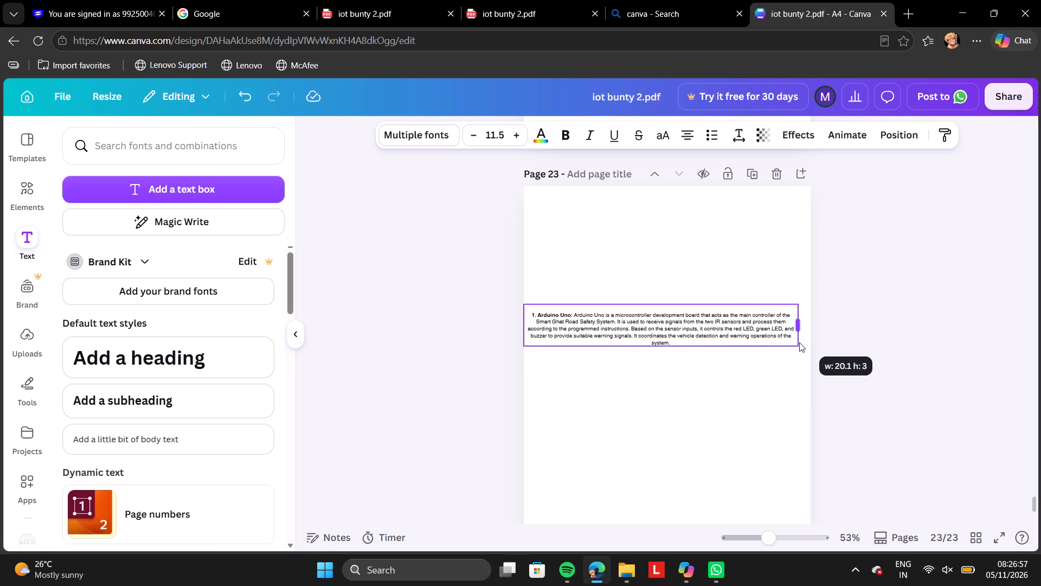
drag(799, 342, 808, 379)
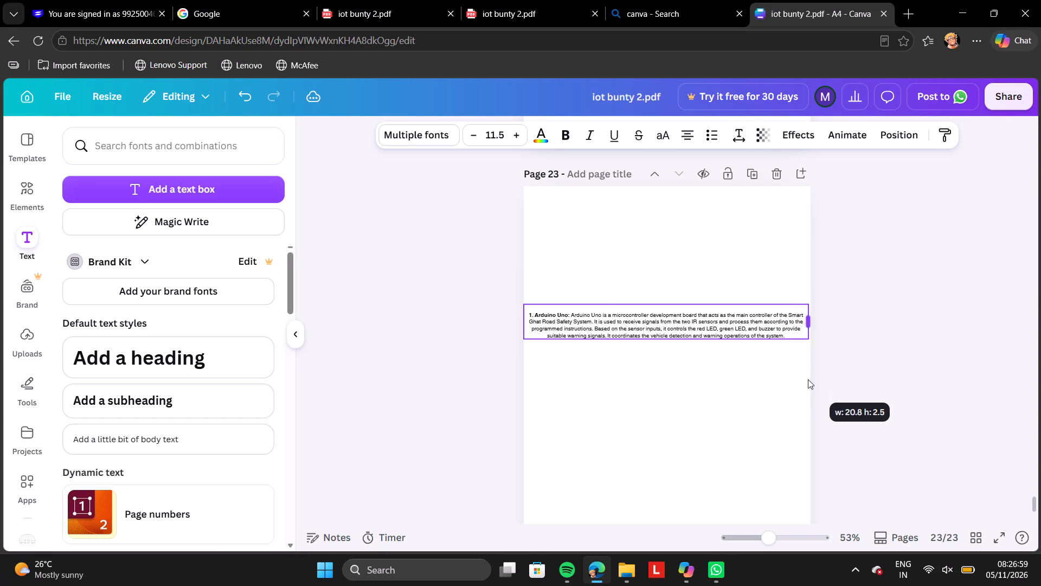
drag(808, 379, 809, 371)
click(831, 303)
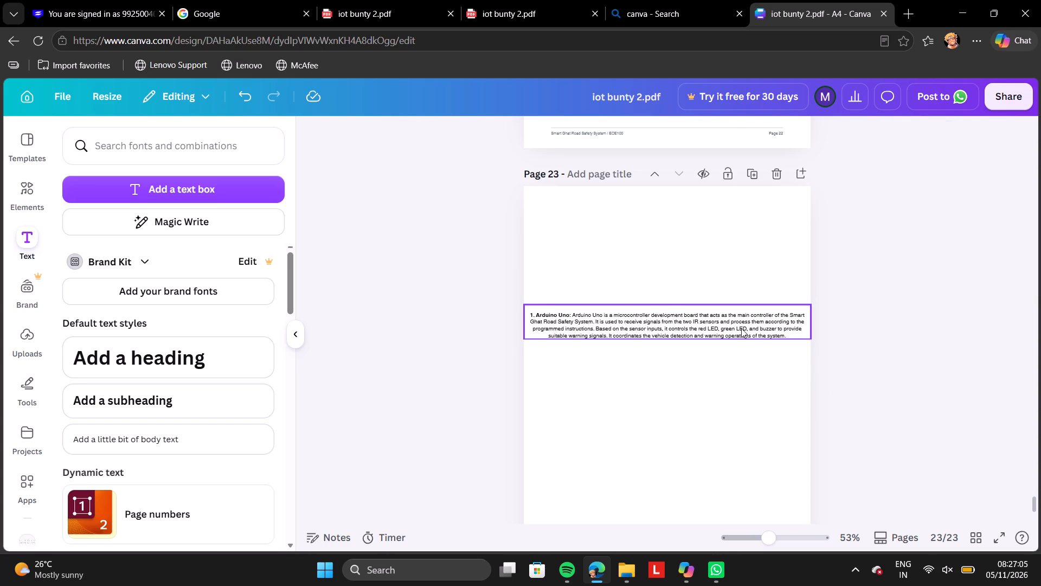
Move the Arduino Uno text box slightly higher on page 23, keeping it aligned with the page edges.
drag(741, 328, 743, 322)
click(900, 259)
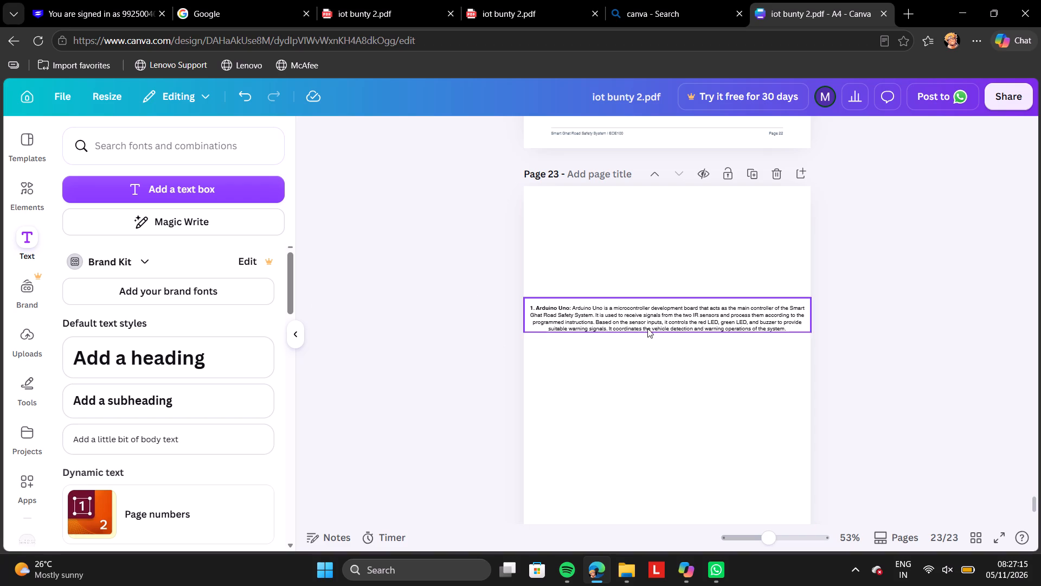
Add a text box below the Arduino Uno description on page 23 and replace its placeholder with the copied text "Ghat Road Safety System".
scroll(655, 398, down, 1)
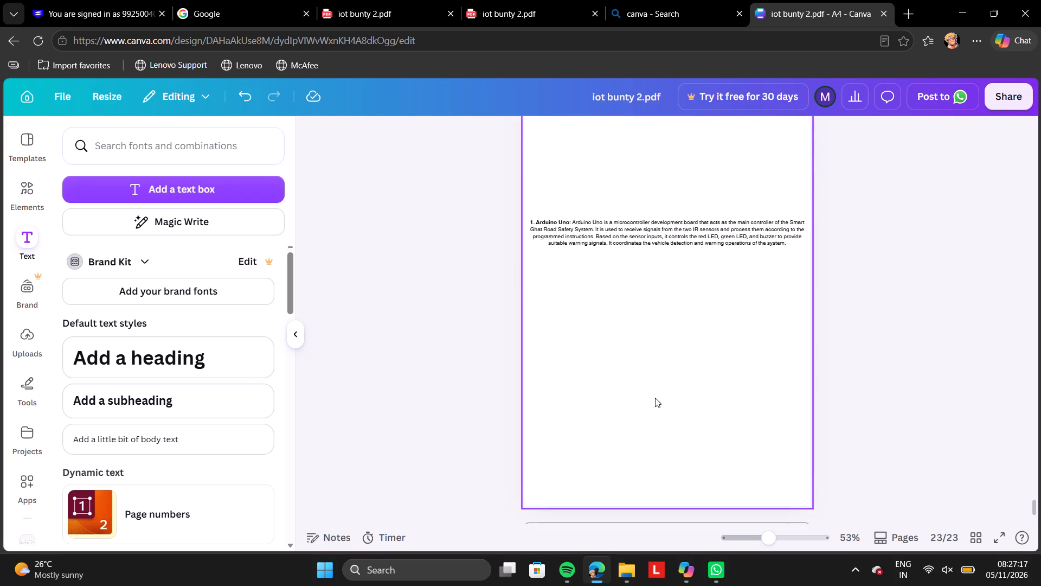
scroll(655, 398, down, 1)
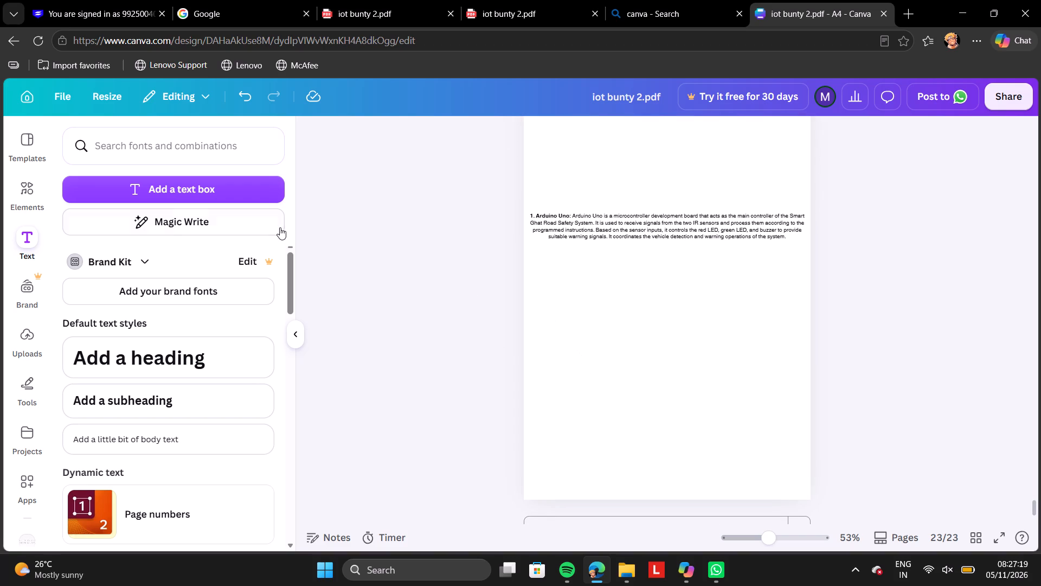
click(228, 195)
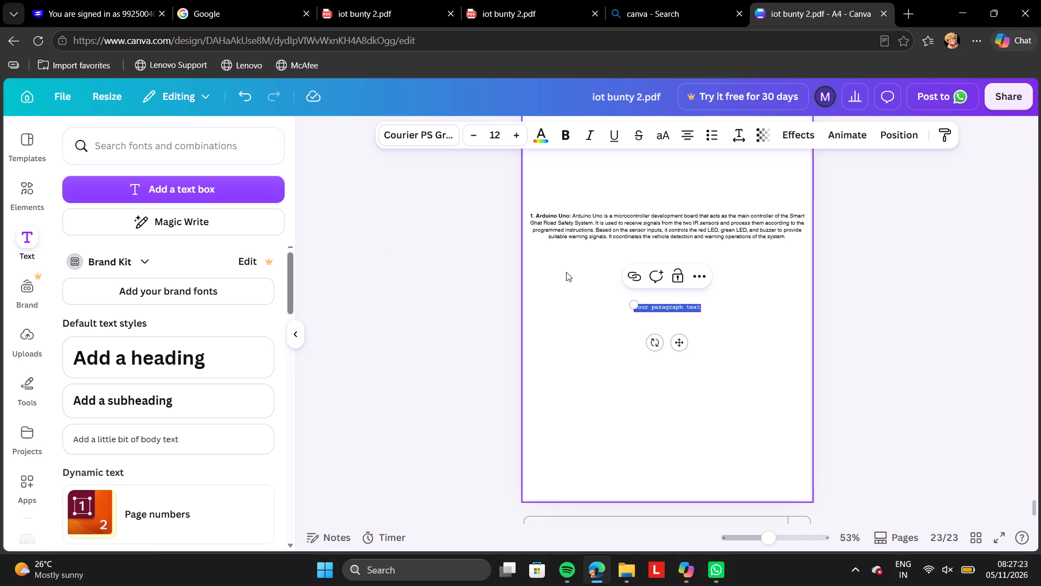
click(696, 305)
key(Right)
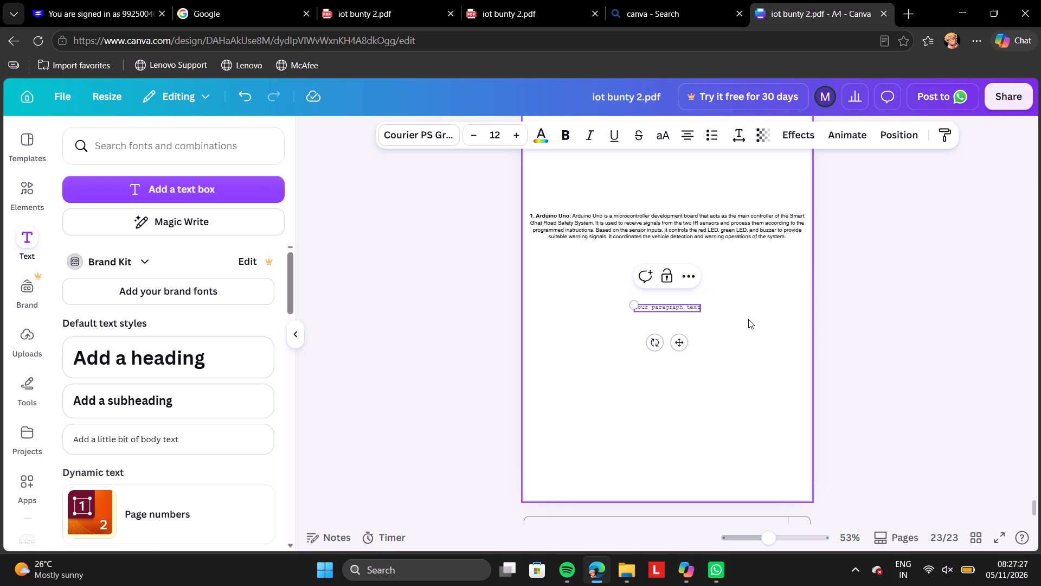
key(BackSpace)
key(BackSpace)
key(BackSpace)
key(BackSpace)
key(BackSpace)
key(BackSpace)
key(BackSpace)
key(BackSpace)
key(BackSpace)
key(BackSpace)
key(BackSpace)
key(BackSpace)
key(BackSpace)
key(BackSpace)
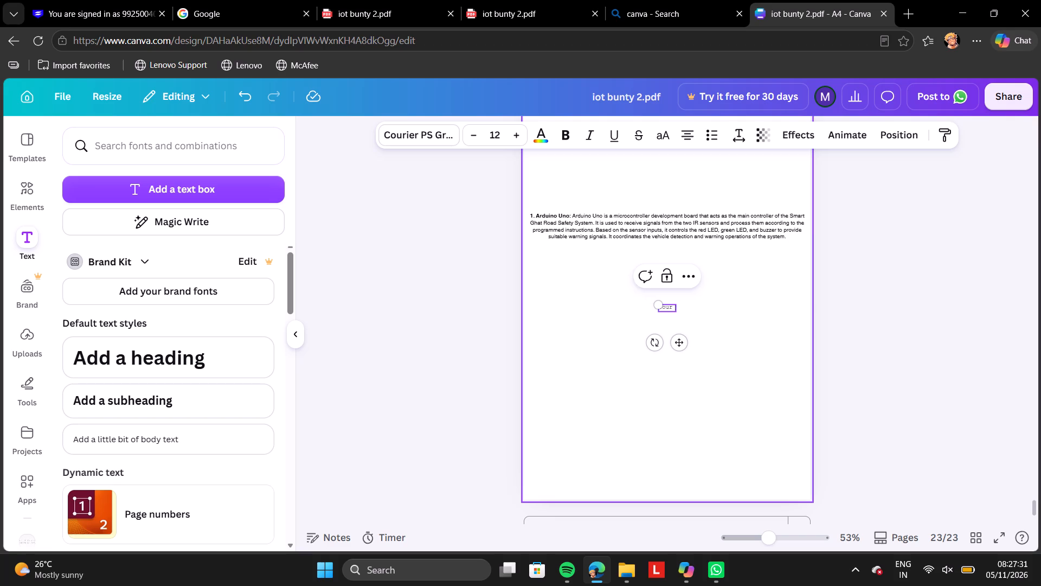
key(BackSpace)
key(BackSpace)
key(BackSpace)
key(BackSpace)
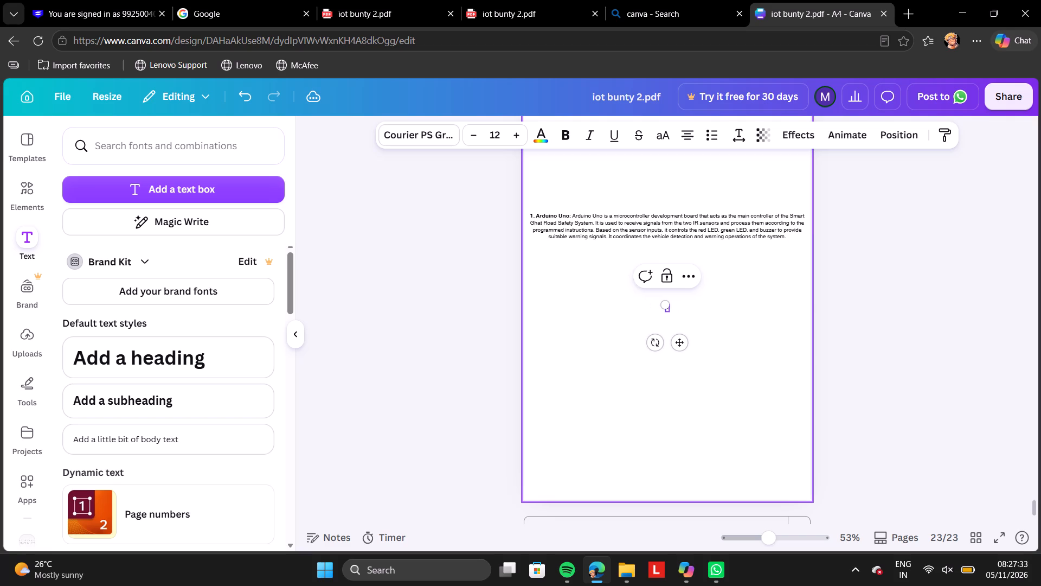
key(BackSpace)
key(ctrl+v)
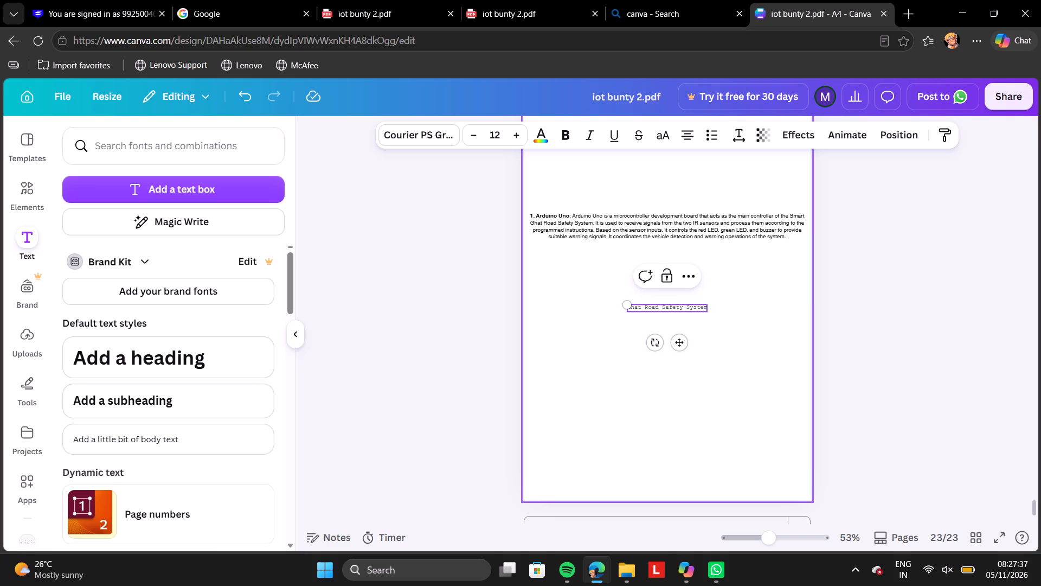
Format the whole "Ghat Road Safety System" text in Helvetica World, size 13, bold.
key(shift+Left)
key(shift+Left)
key(shift+Left)
key(shift+Left)
key(shift+Left)
key(shift+Left)
key(shift+Left)
key(shift+Left)
key(shift+Left)
key(shift+Left)
key(shift+Left)
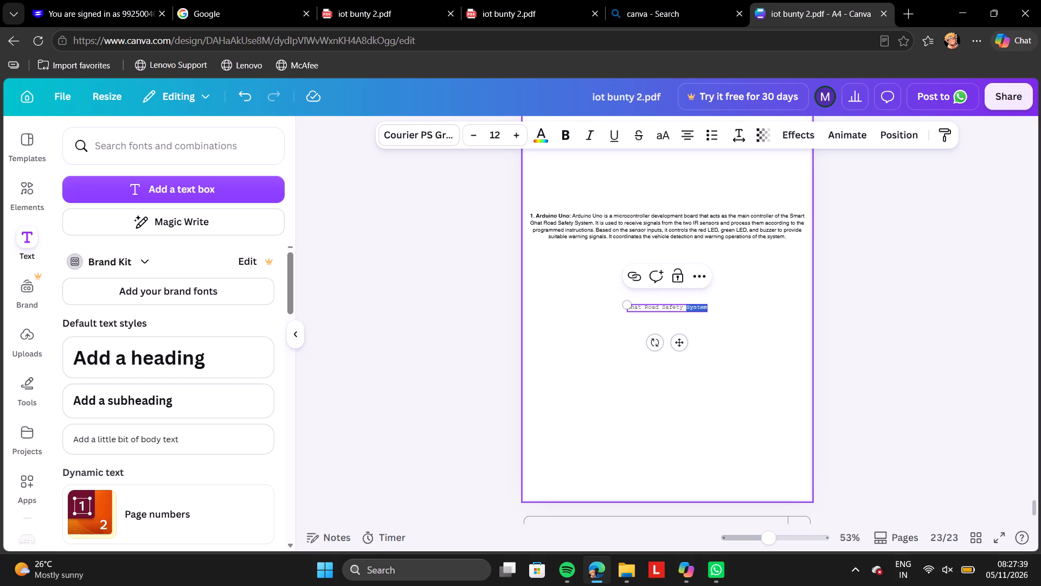
key(shift+Left)
key(shift+Left)
key(shift+Left)
key(shift+Left)
key(shift+Left)
key(shift+Left)
key(shift+Left)
key(shift+Left)
key(shift+Left)
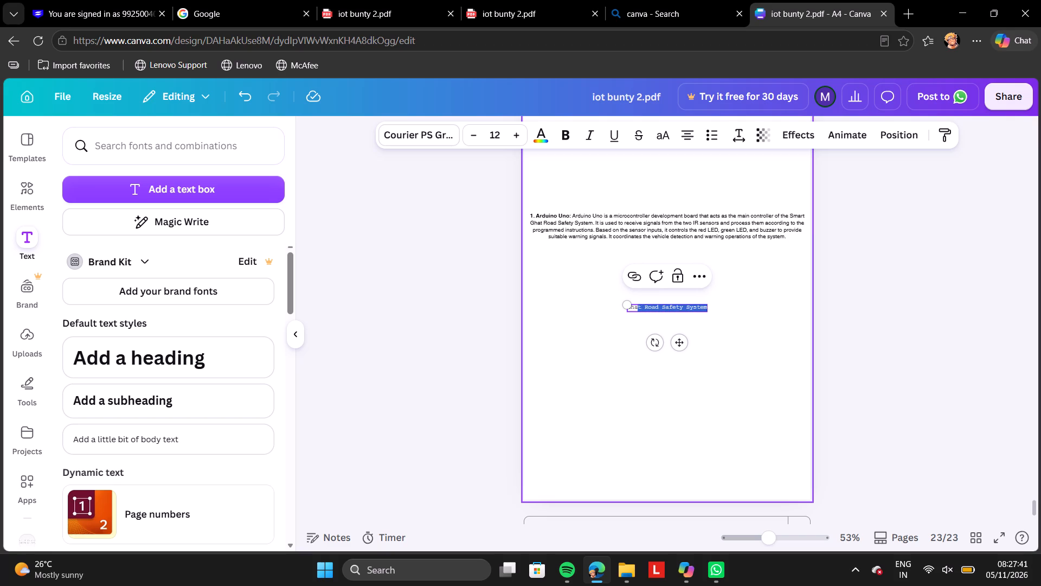
key(shift+Left)
key(shift+Left)
key(shift+Left)
click(432, 137)
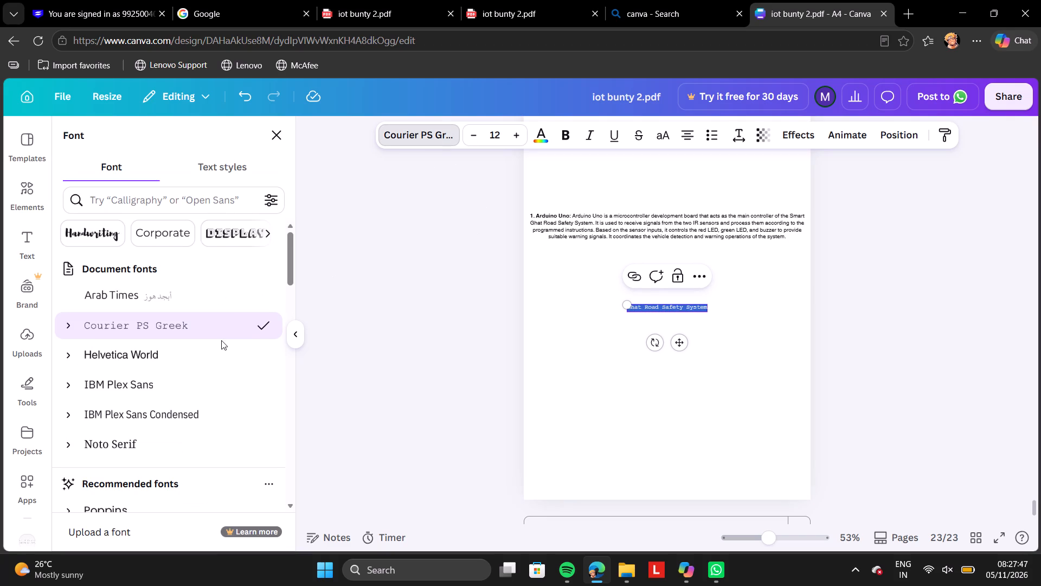
click(220, 343)
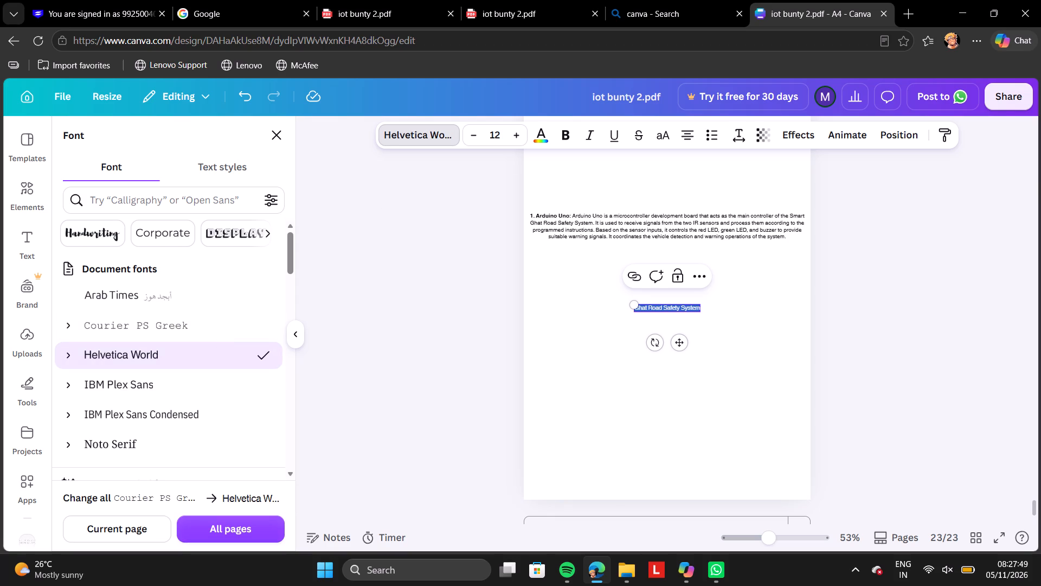
click(518, 135)
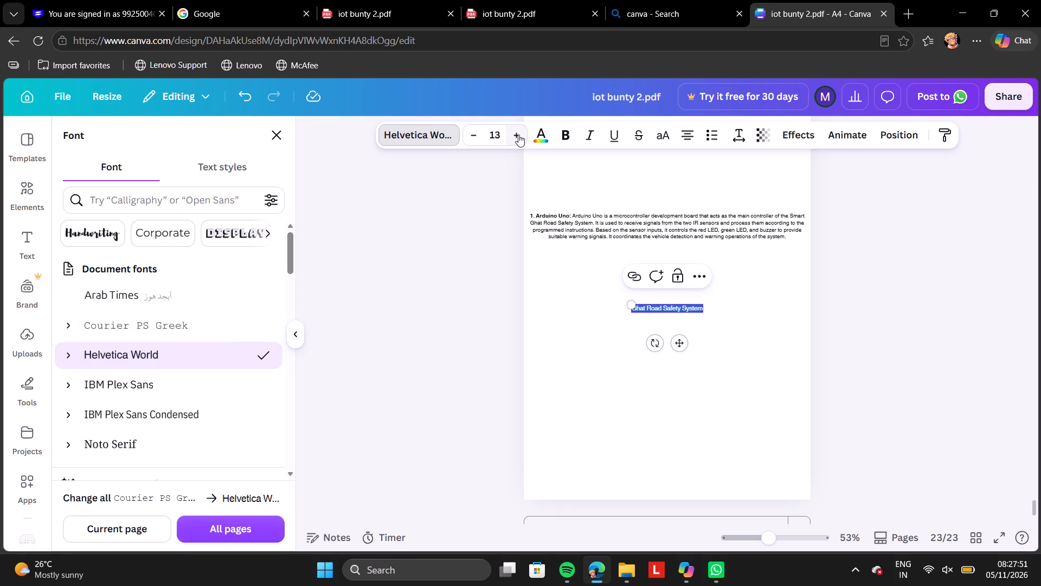
click(571, 138)
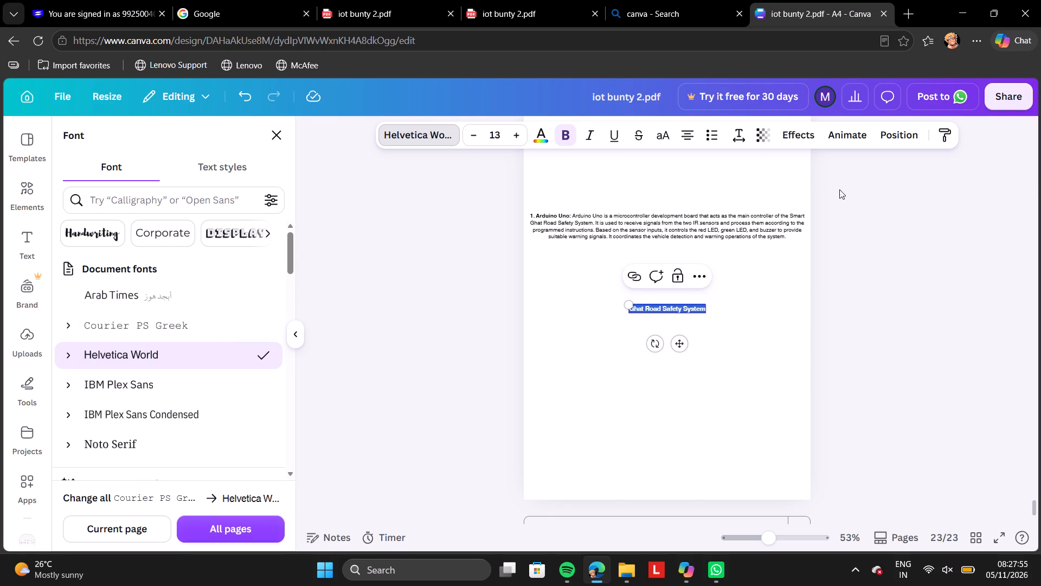
click(862, 202)
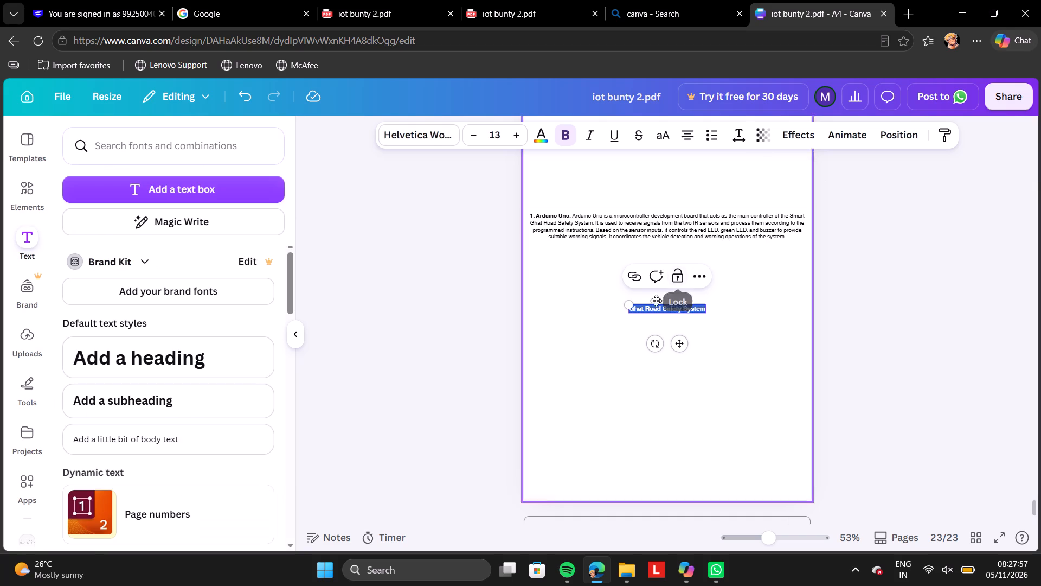
click(723, 302)
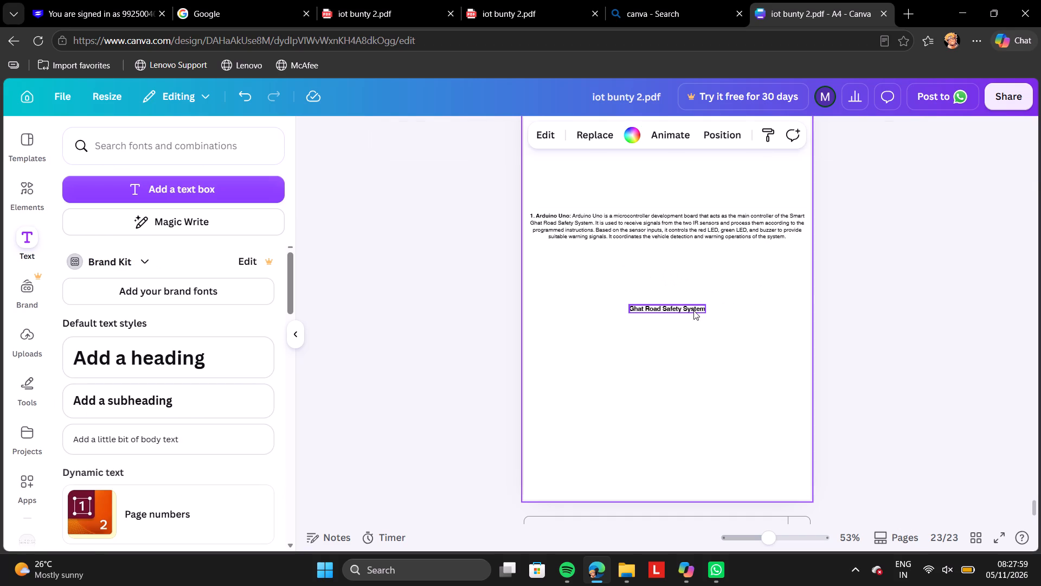
Move the "Ghat Road Safety System" heading to the top of page 23, near the horizontal centre.
drag(693, 310, 701, 195)
scroll(701, 195, up, 1)
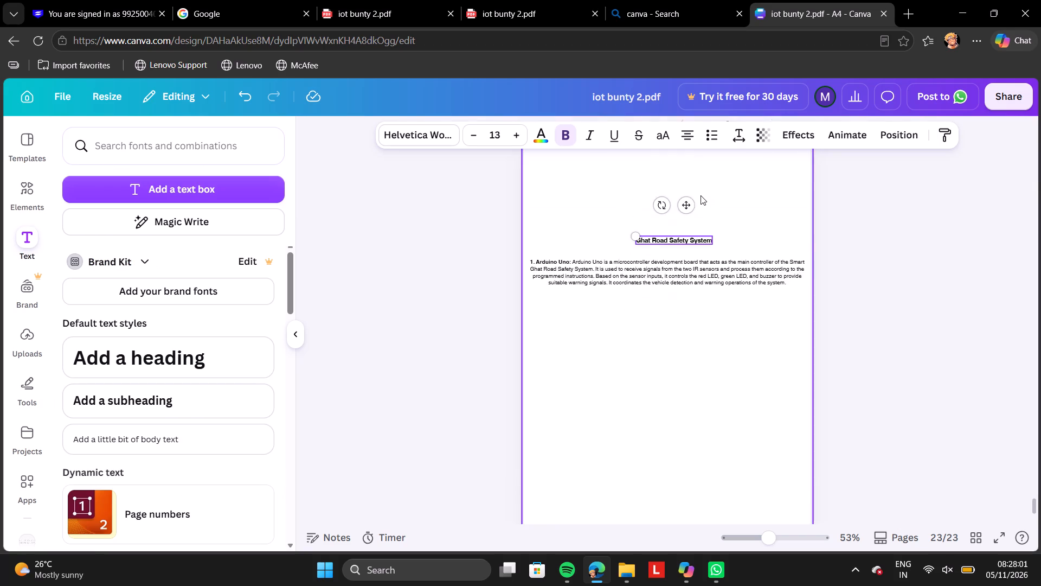
scroll(701, 195, up, 1)
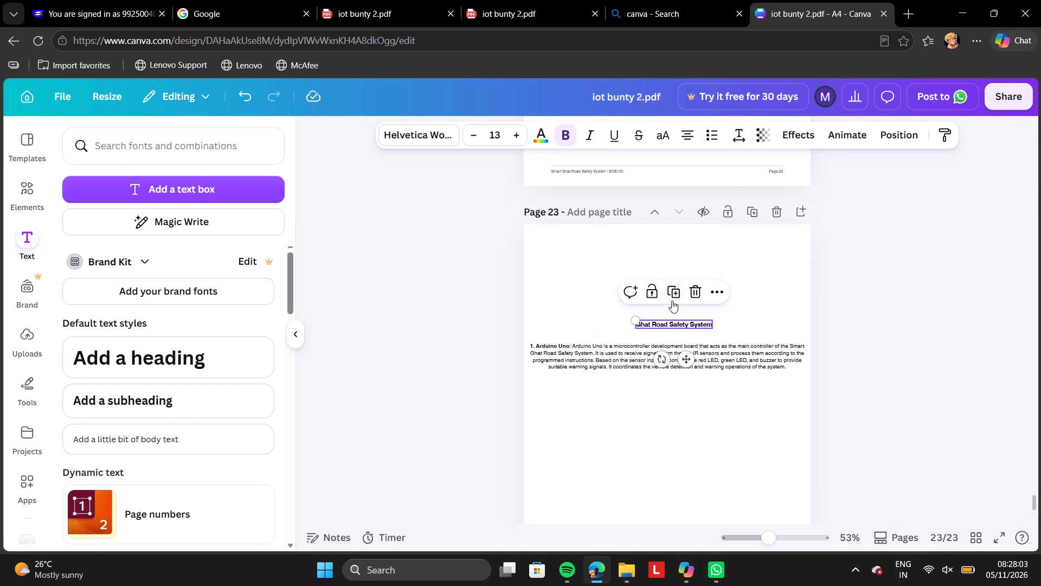
drag(668, 323, 663, 233)
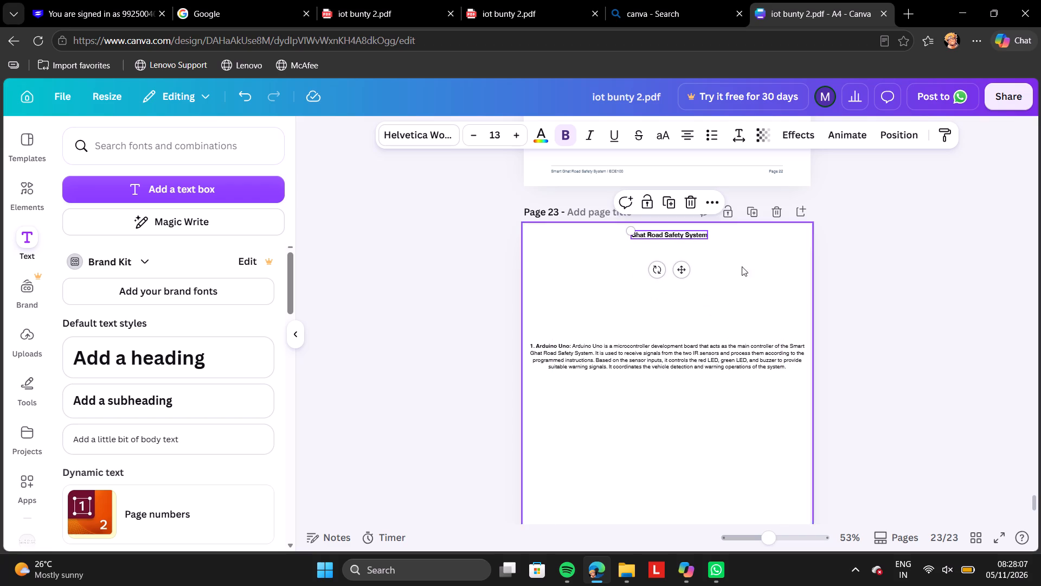
Review the heading and text layout on pages 21 and 22 for comparison with page 23.
scroll(897, 225, up, 5)
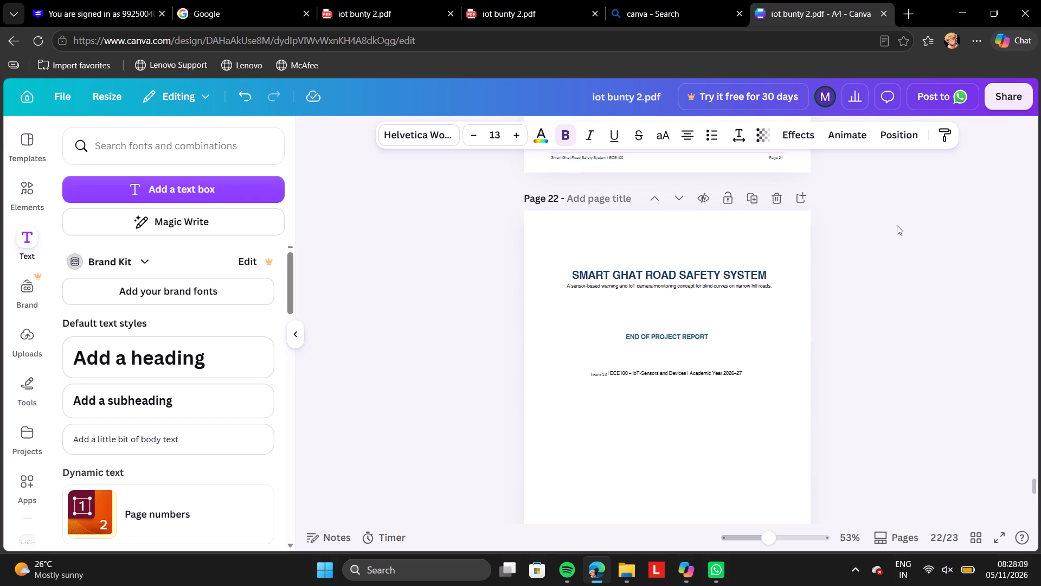
scroll(897, 225, up, 4)
scroll(897, 225, down, 1)
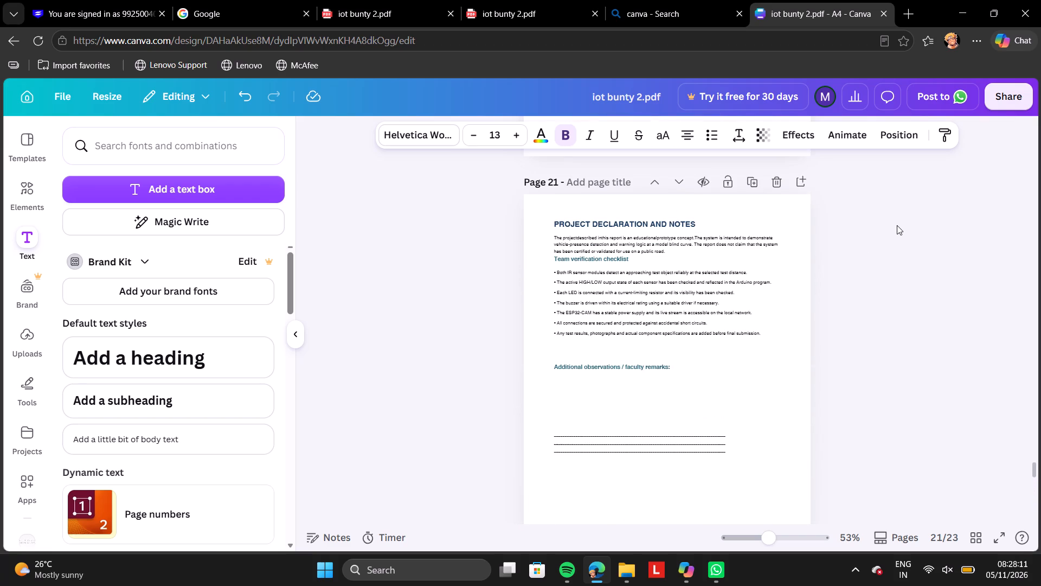
scroll(897, 225, down, 3)
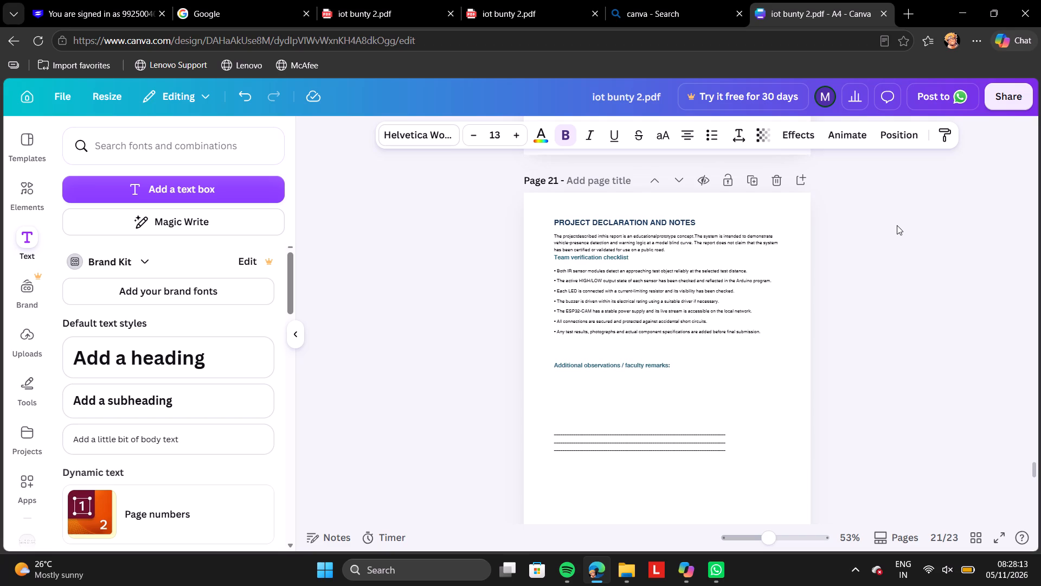
scroll(897, 225, down, 4)
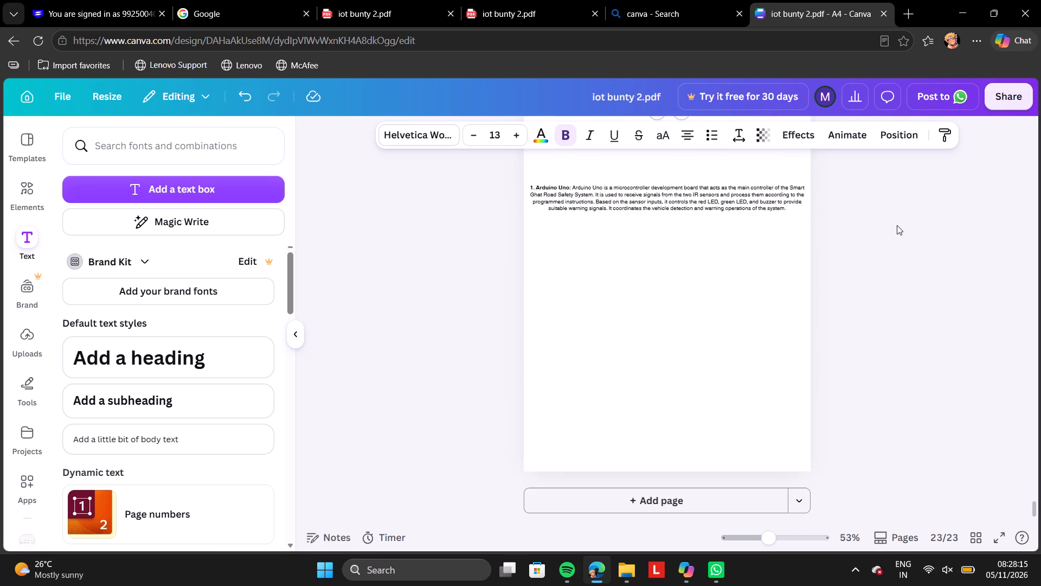
scroll(897, 225, up, 2)
click(897, 225)
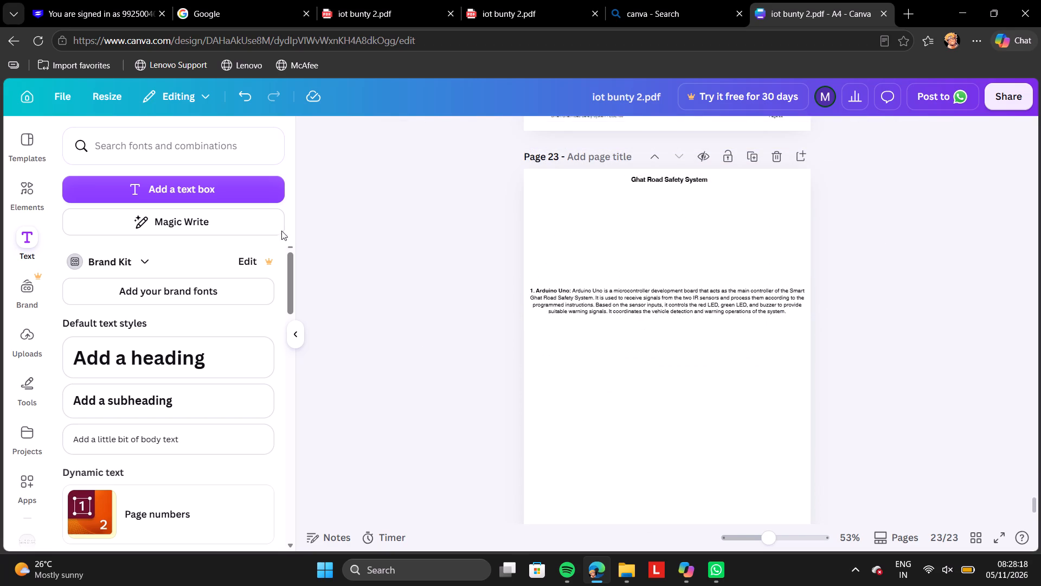
Add another text box below the Arduino Uno description on page 23 and replace its placeholder text with "ppppp".
click(229, 187)
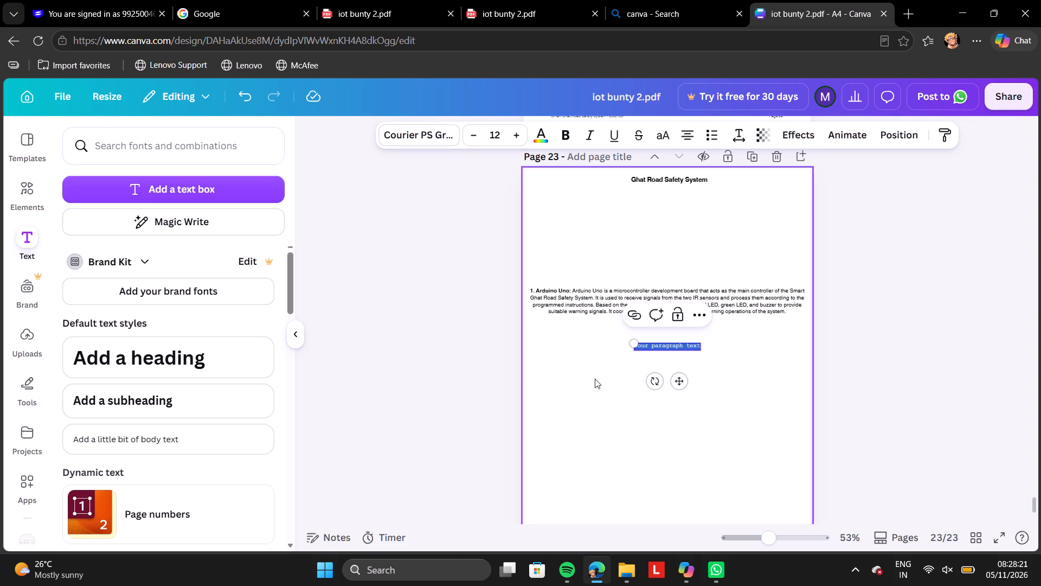
click(690, 347)
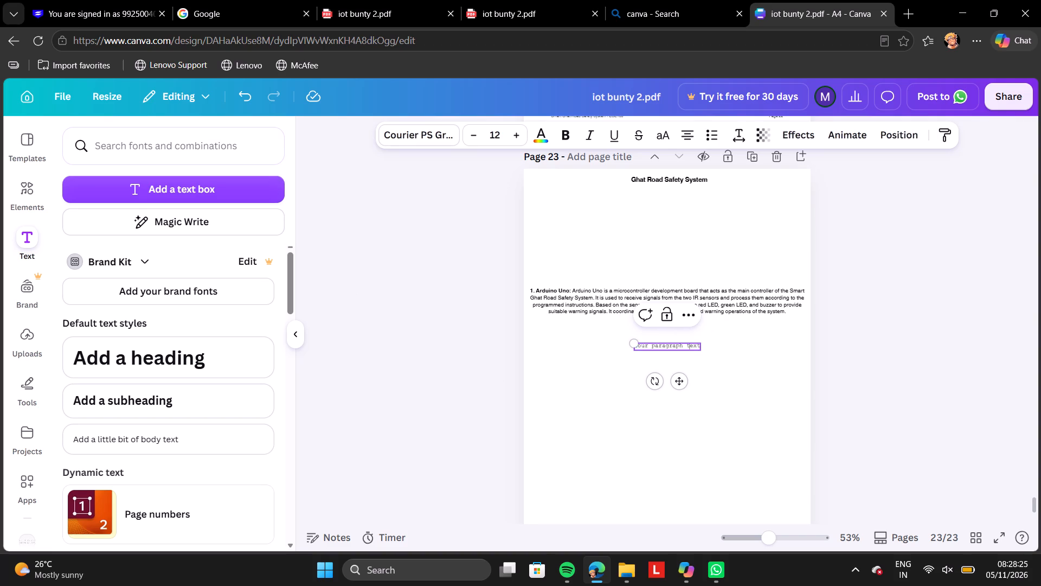
key(Right)
key(Right)
key(Right)
key(BackSpace)
key(BackSpace)
key(BackSpace)
key(BackSpace)
key(BackSpace)
key(BackSpace)
key(BackSpace)
key(BackSpace)
key(BackSpace)
key(BackSpace)
key(BackSpace)
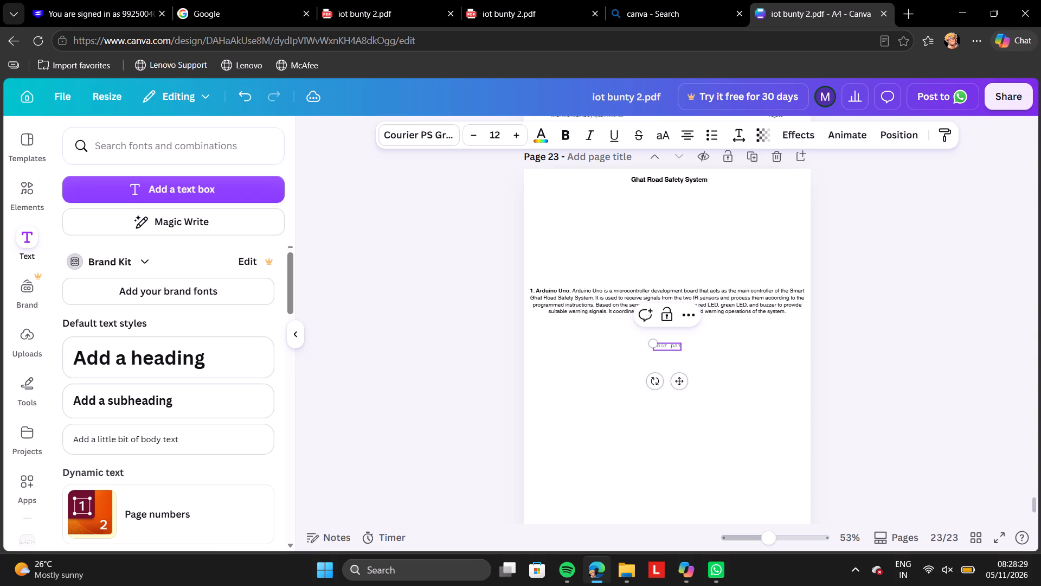
key(BackSpace)
key(BackSpace)
key(BackSpace)
key(BackSpace)
key(BackSpace)
key(BackSpace)
key(BackSpace)
key(BackSpace)
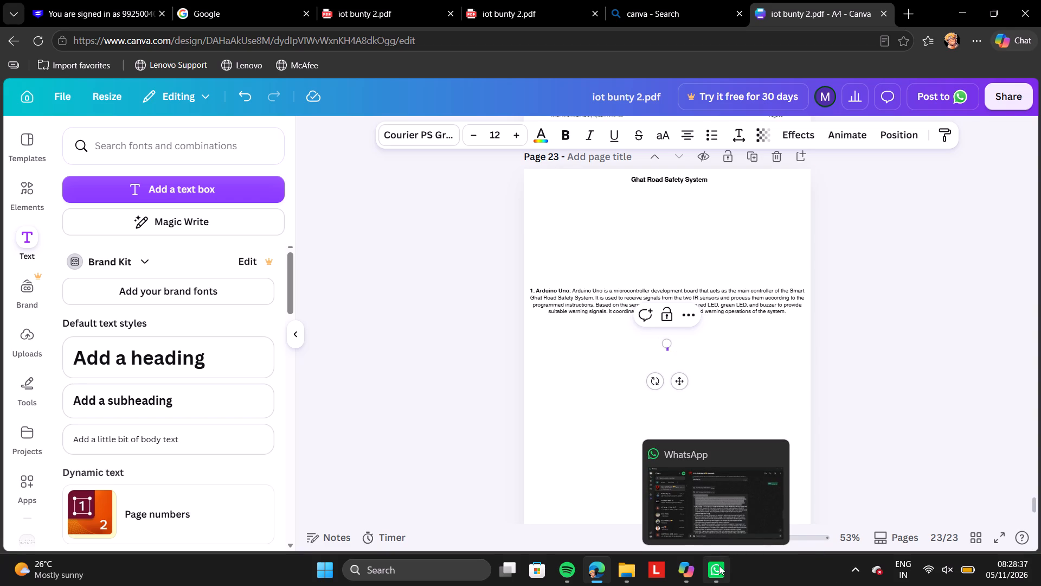
text(ppppp)
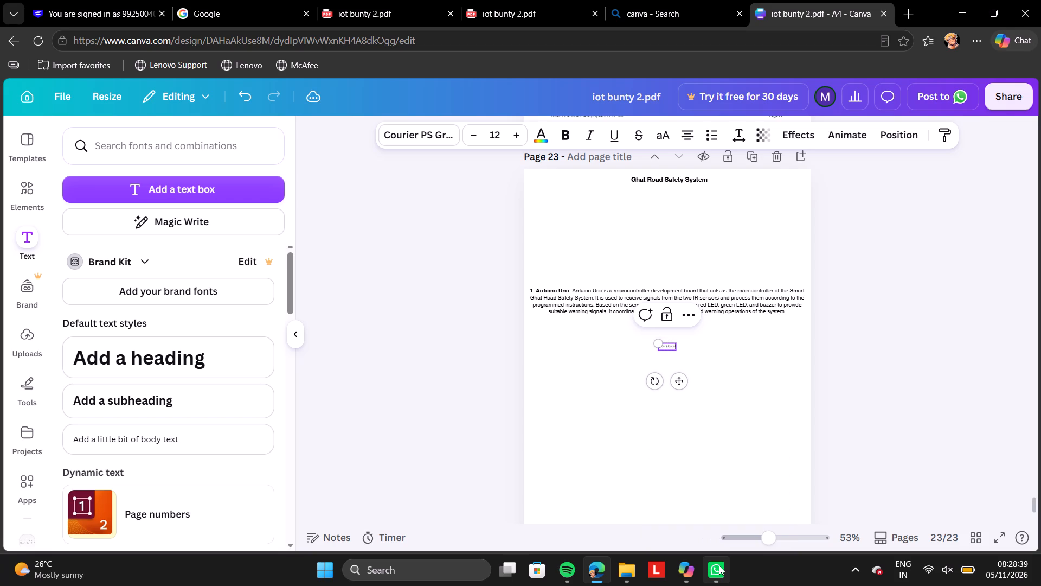
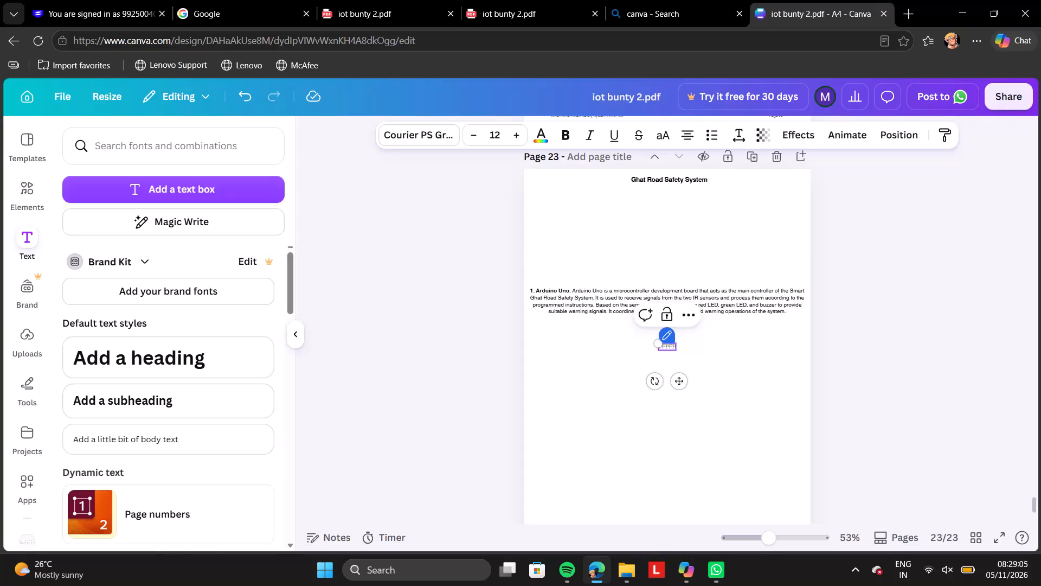
Replace the "ppppp" placeholder below the Arduino Uno description on page 23 with the copied ESP32-CAM description.
click(669, 349)
click(669, 349)
key(Right)
key(Right)
key(BackSpace)
key(BackSpace)
key(BackSpace)
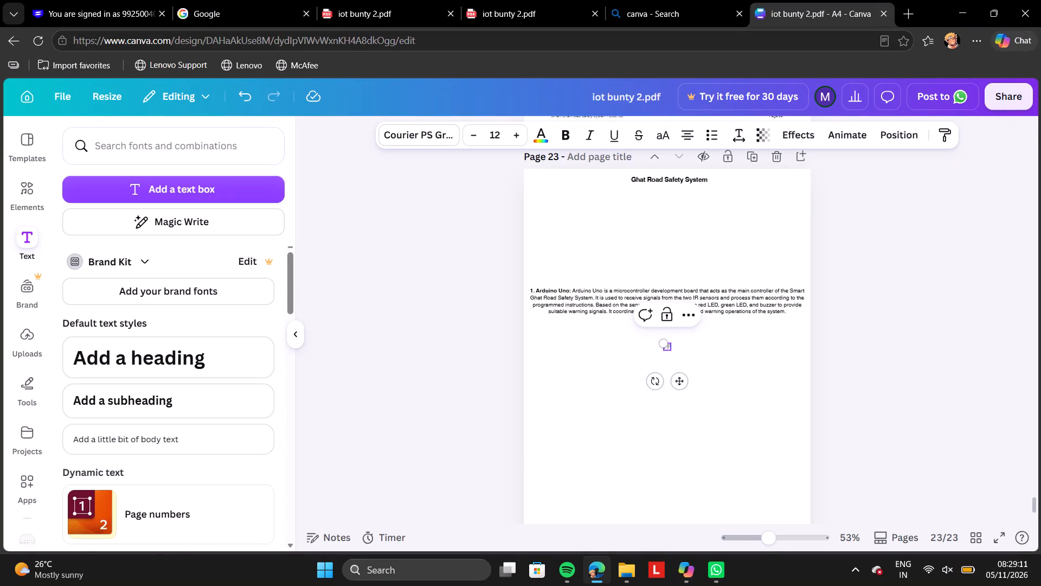
key(BackSpace)
key(BackSpace)
key(ctrl+v)
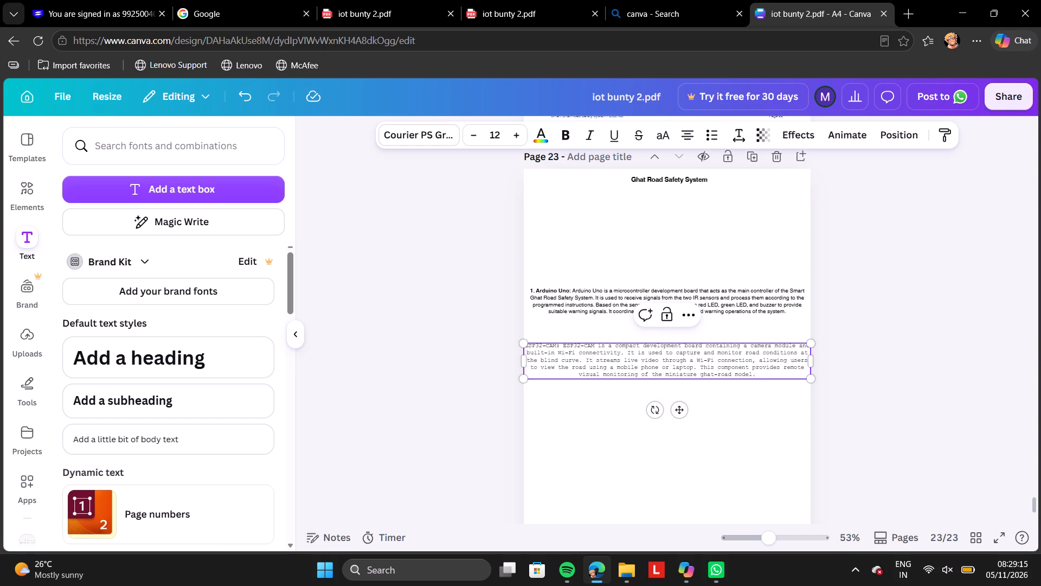
Set the entire ESP32-CAM description to the Helvetica World font.
click(537, 351)
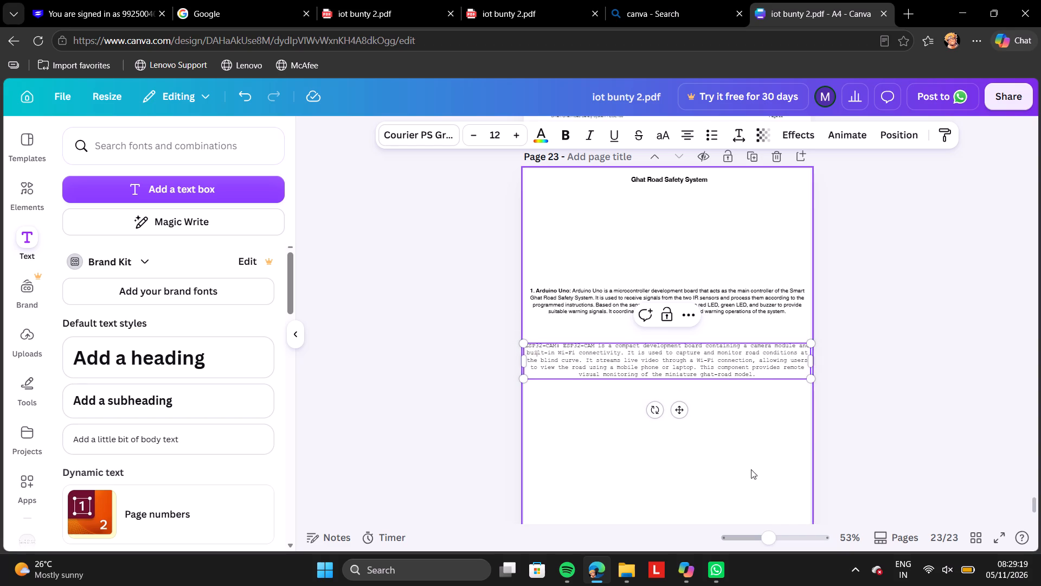
click(786, 536)
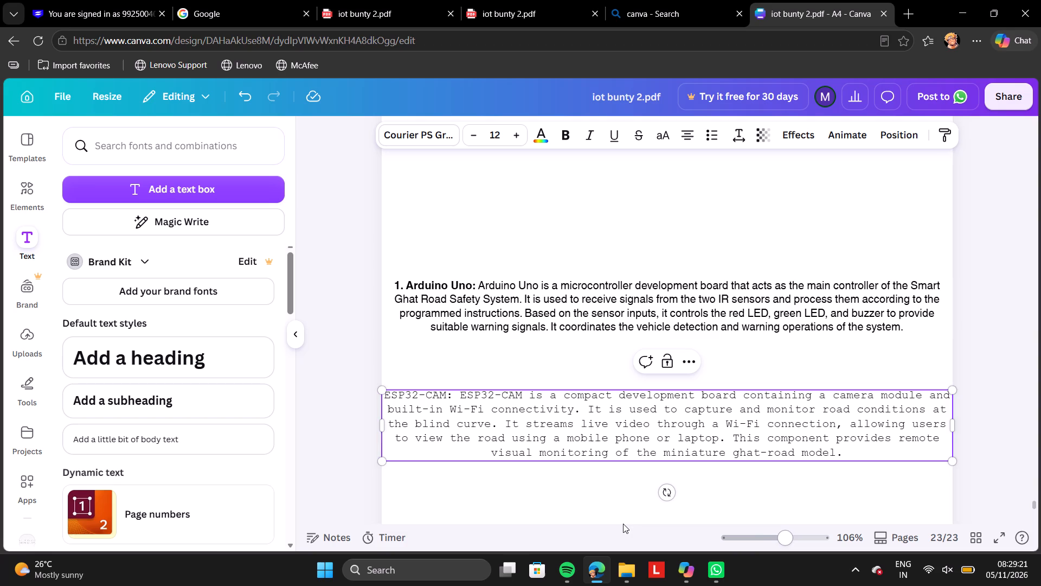
click(385, 397)
drag(385, 397, 702, 449)
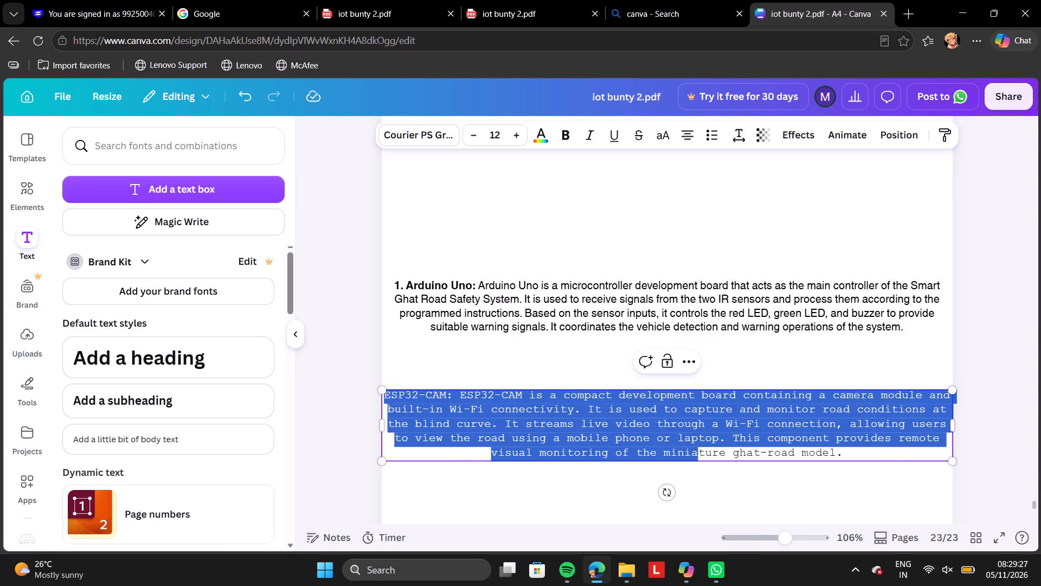
drag(702, 449, 854, 445)
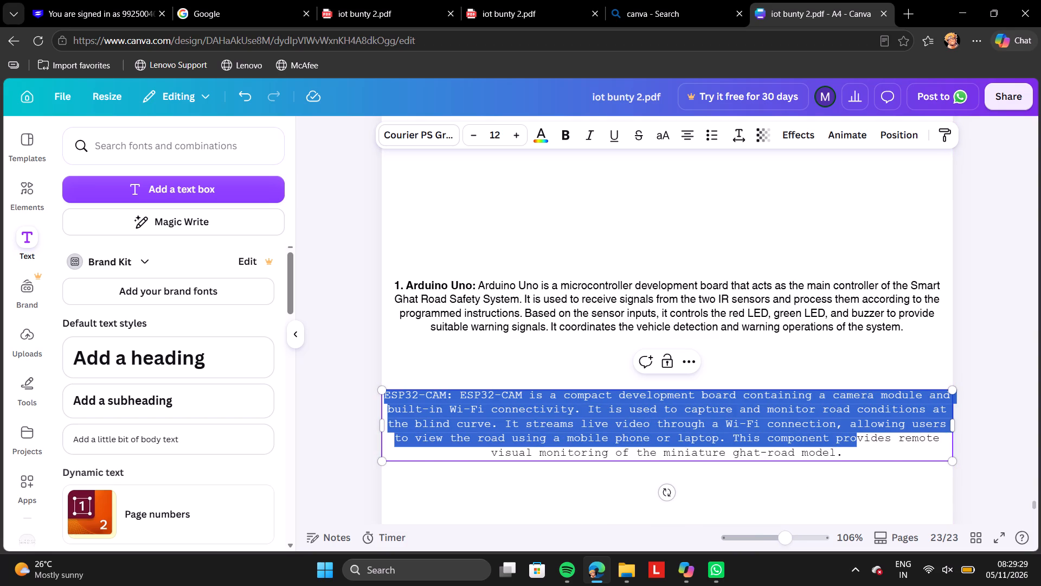
drag(854, 445, 845, 470)
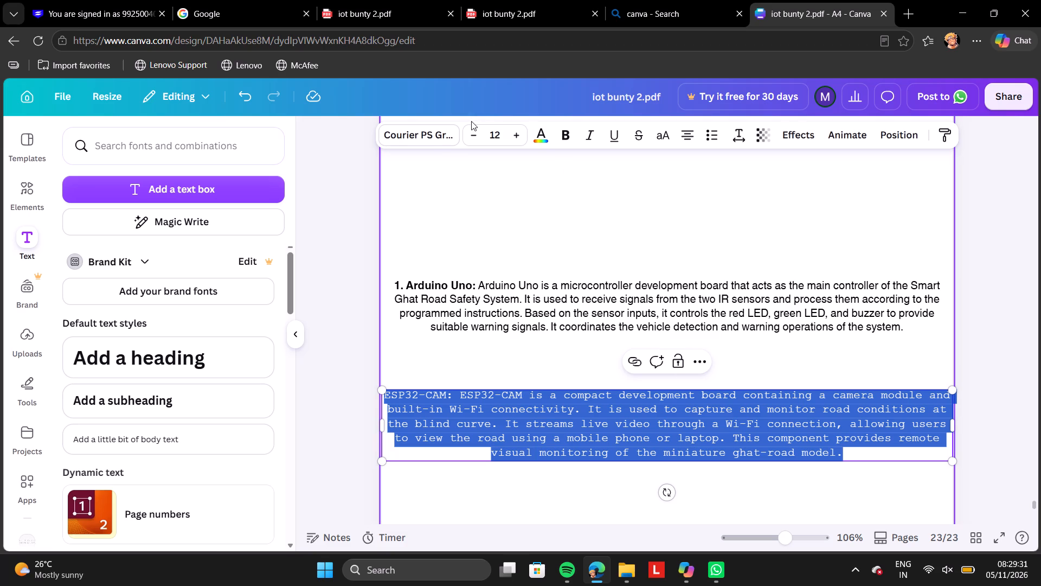
click(435, 136)
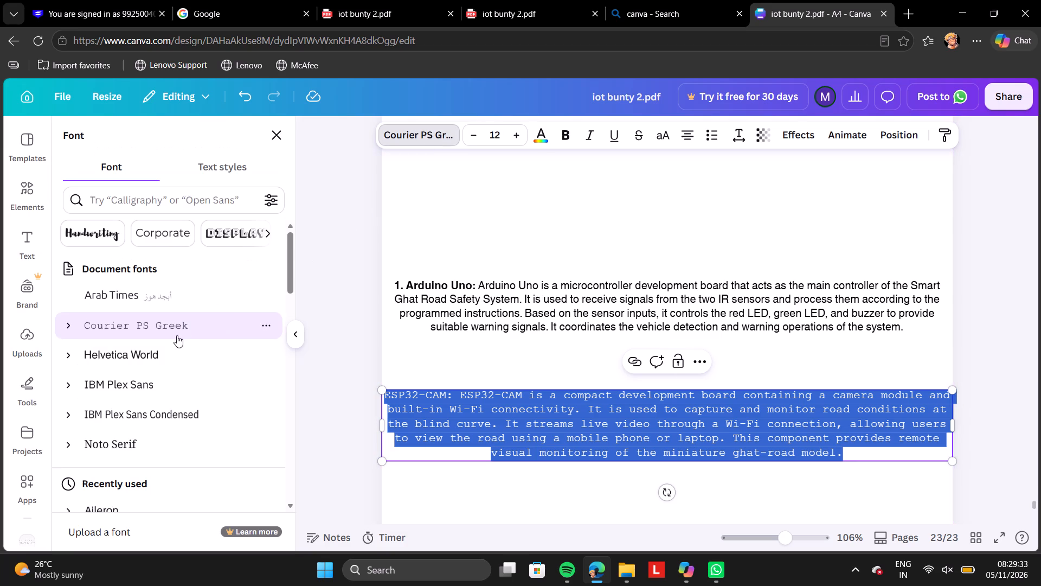
click(172, 347)
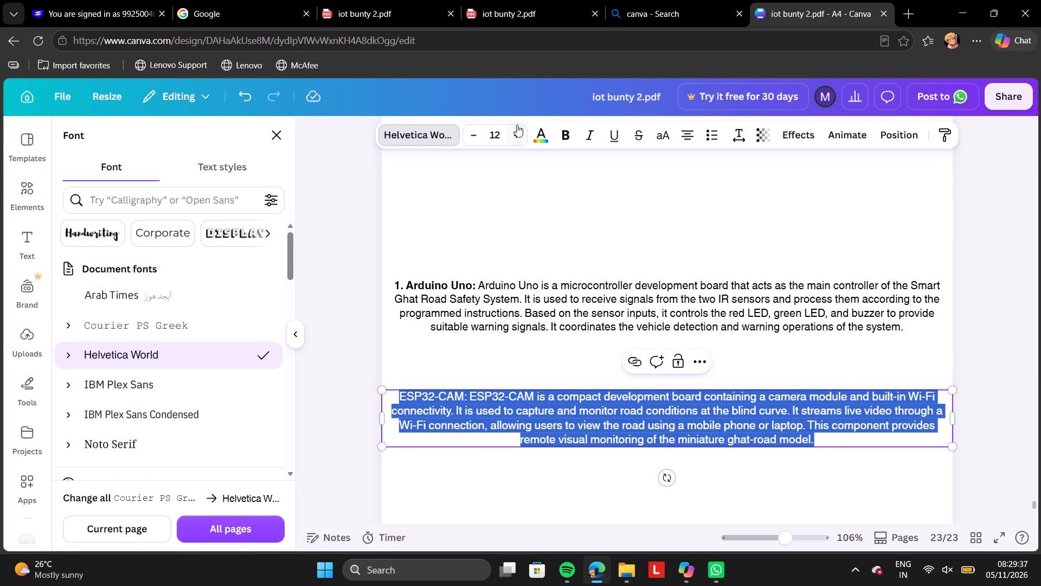
Check the font and size used in the Arduino Uno description and its bold label.
double_click(493, 287)
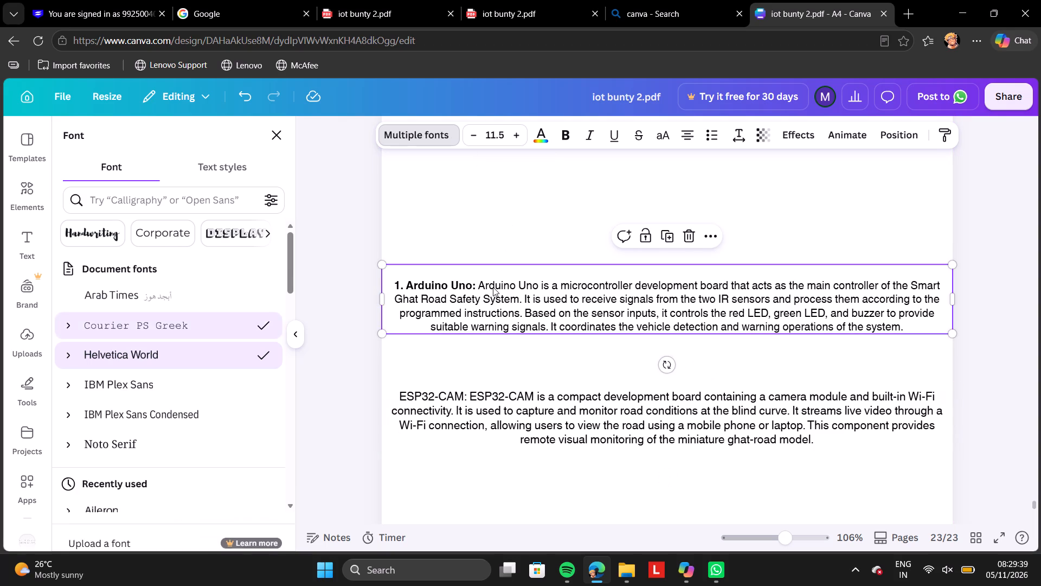
click(498, 297)
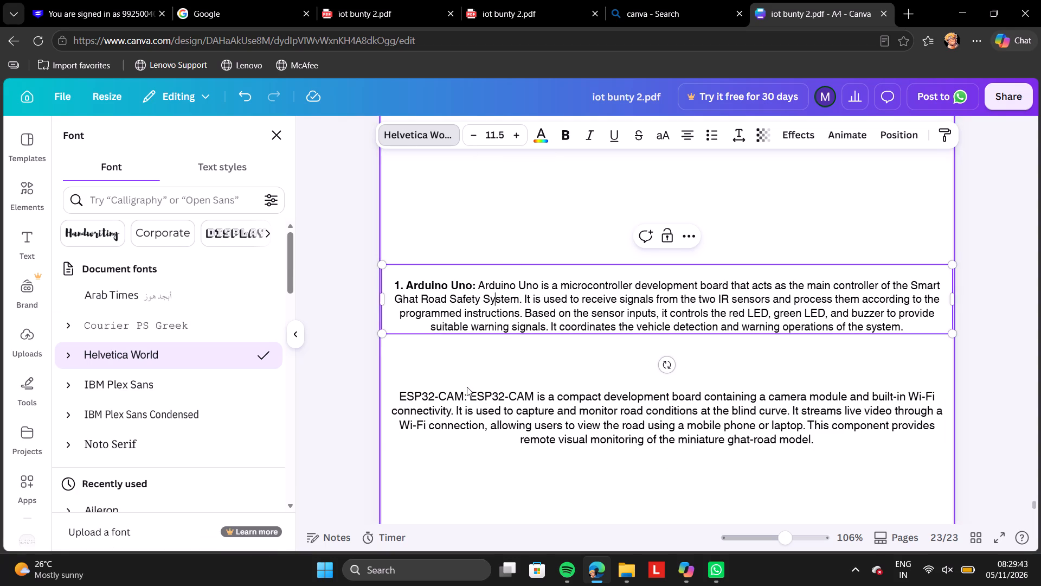
click(439, 284)
click(439, 284)
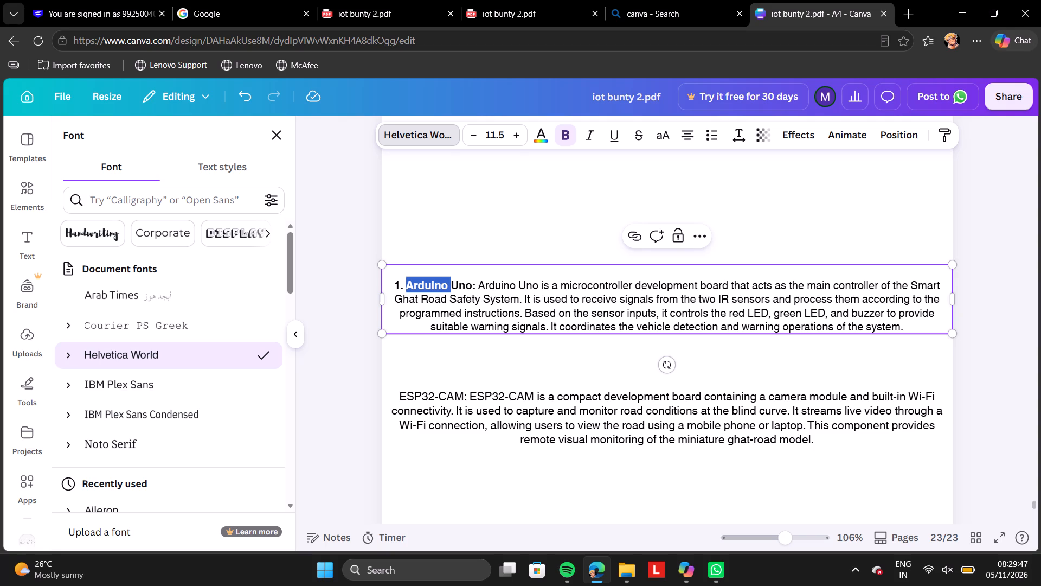
click(429, 217)
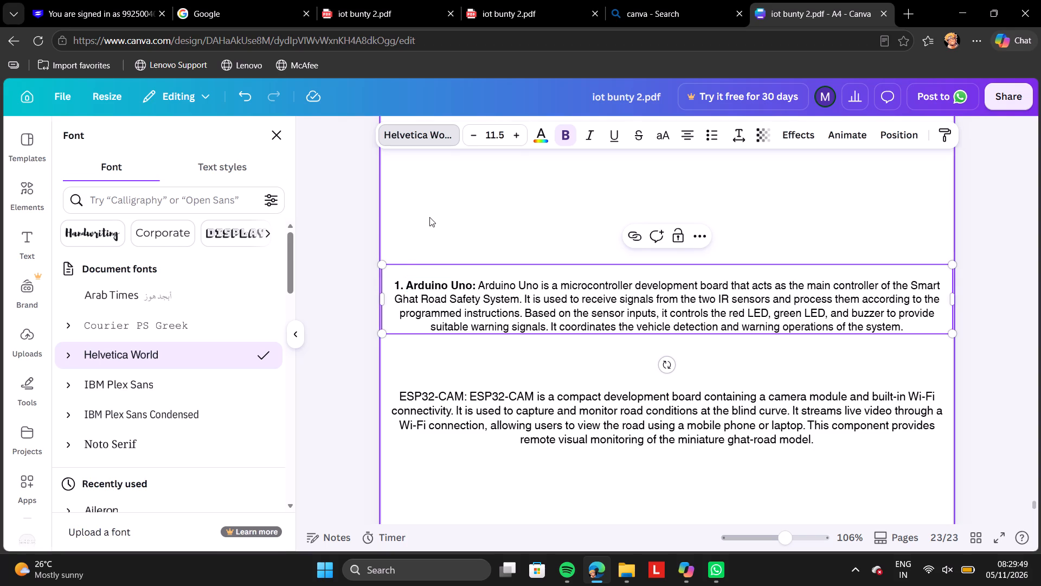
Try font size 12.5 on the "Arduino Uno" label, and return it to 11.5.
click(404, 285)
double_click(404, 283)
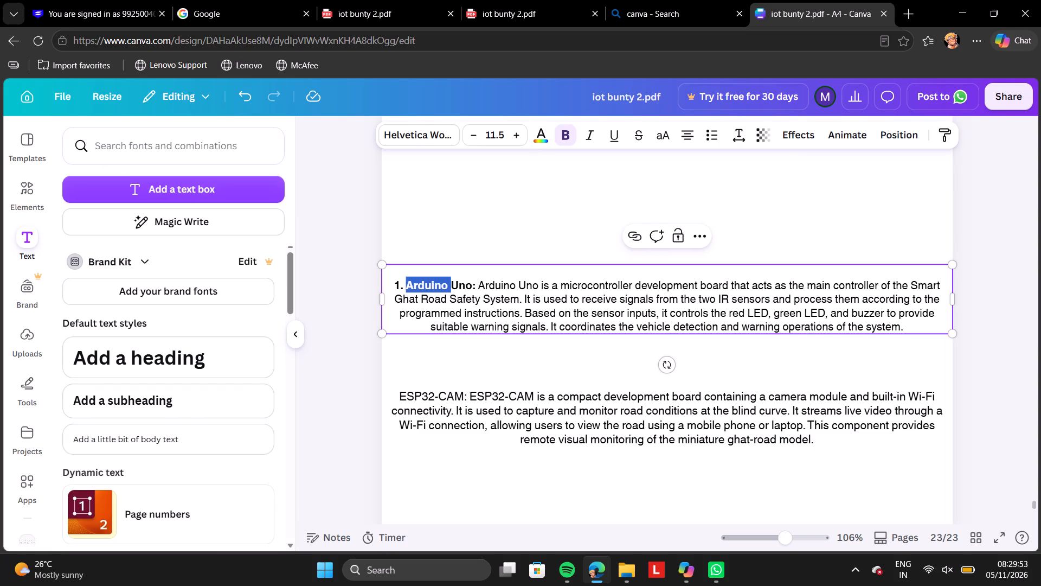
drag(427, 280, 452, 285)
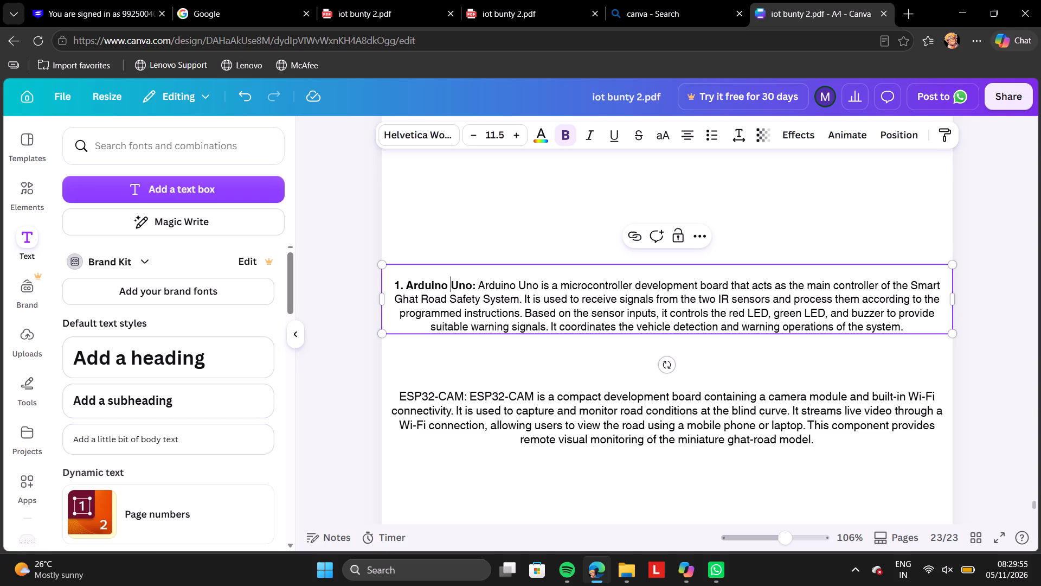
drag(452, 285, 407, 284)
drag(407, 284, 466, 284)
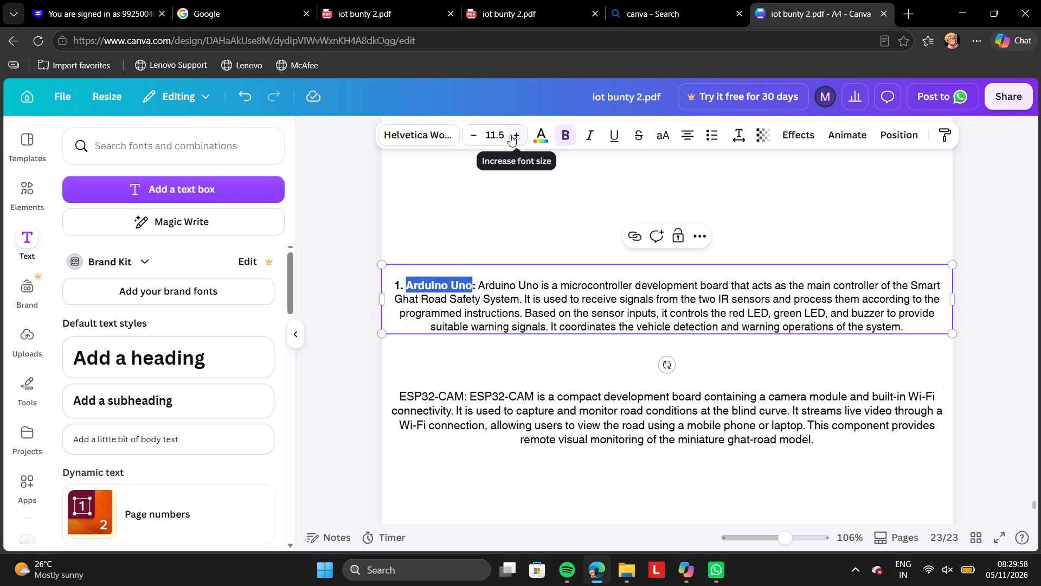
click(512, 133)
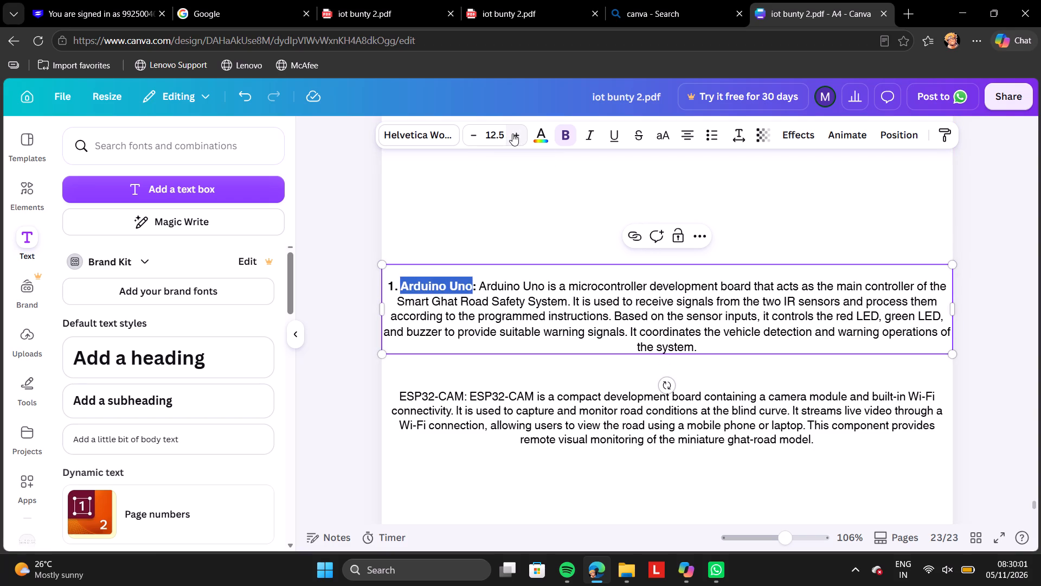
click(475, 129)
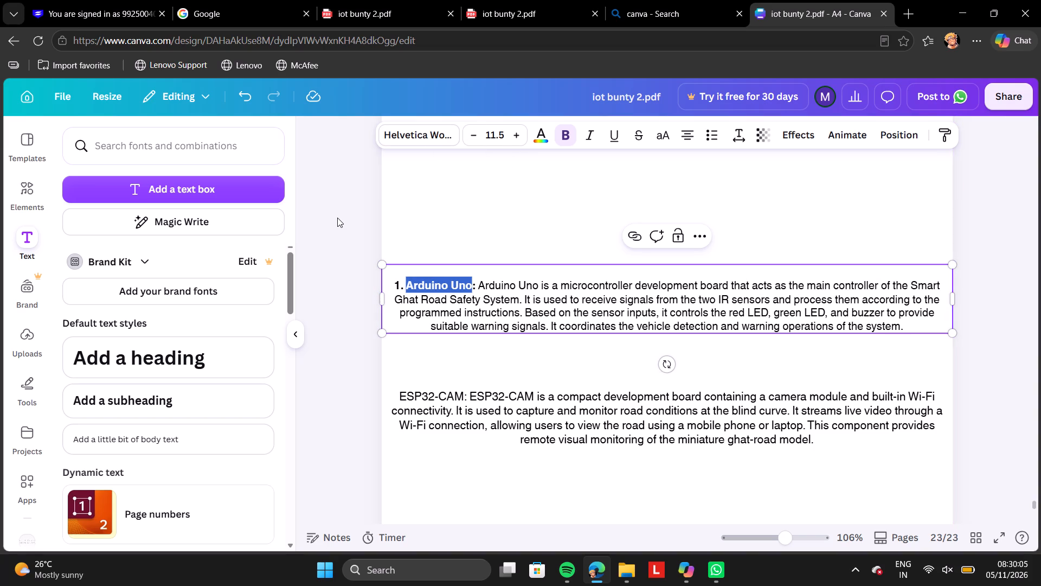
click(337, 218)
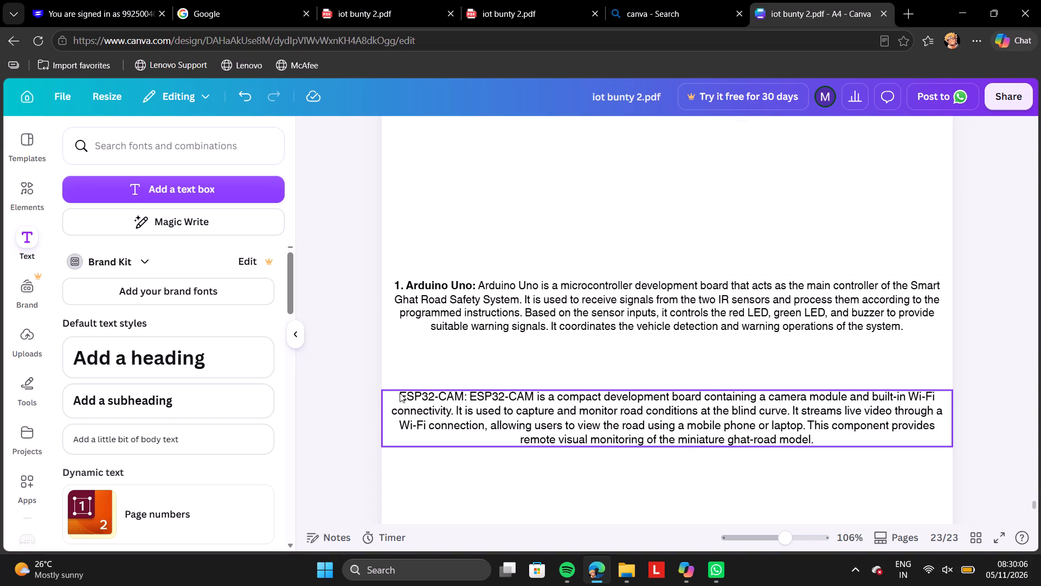
Insert the number "2." at the start of the ESP32-CAM description.
click(399, 393)
click(399, 393)
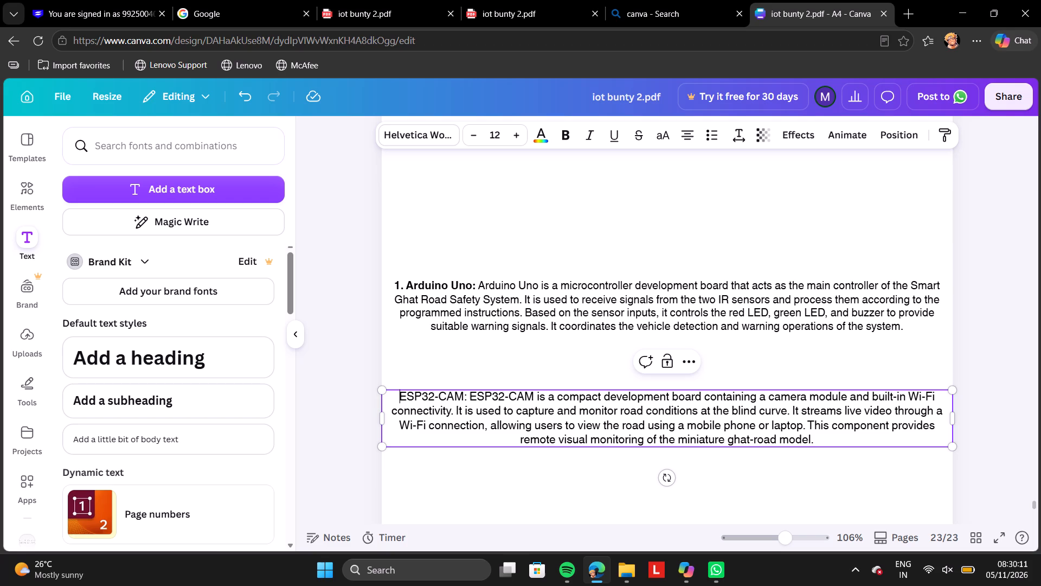
key(2)
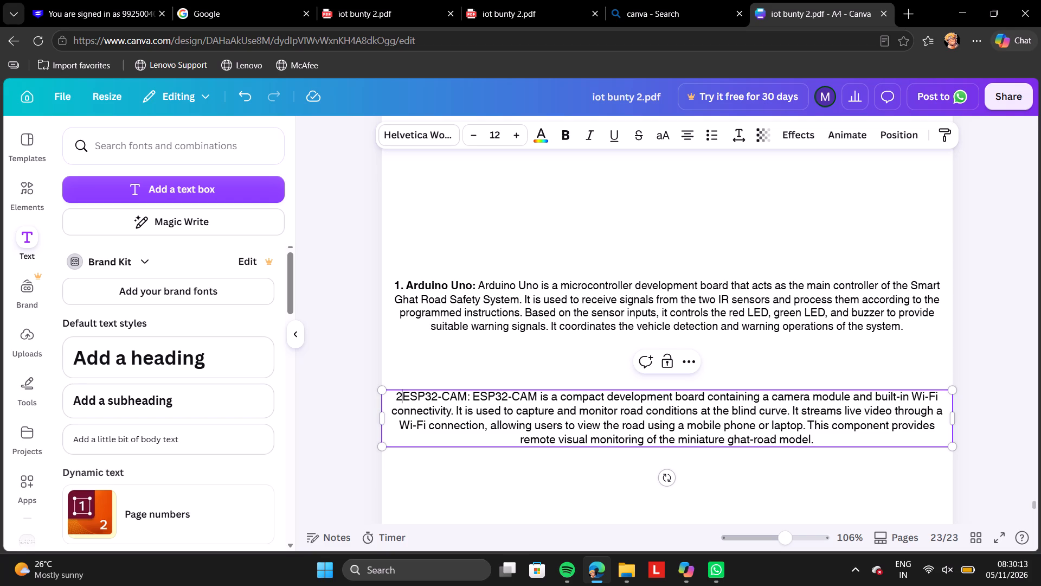
key(period)
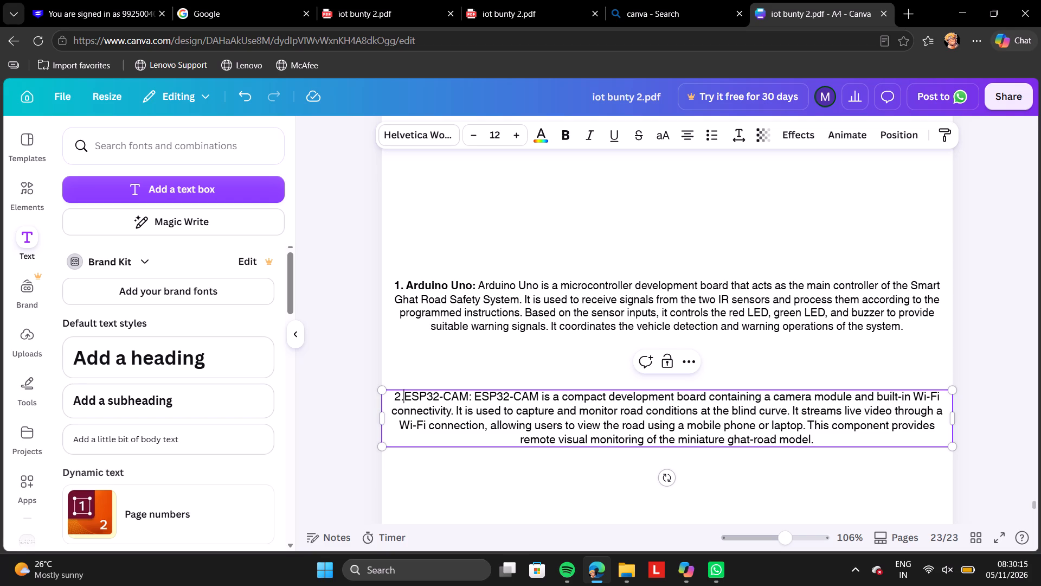
Make the "2.ESP32-CAM:" label at the start of its description bold.
key(Left)
key(Left)
key(shift+Right)
key(shift+Right)
key(shift+Right)
key(shift+Right)
key(shift+Right)
key(shift+Right)
key(shift+Right)
key(shift+Right)
key(shift+Right)
key(shift+Right)
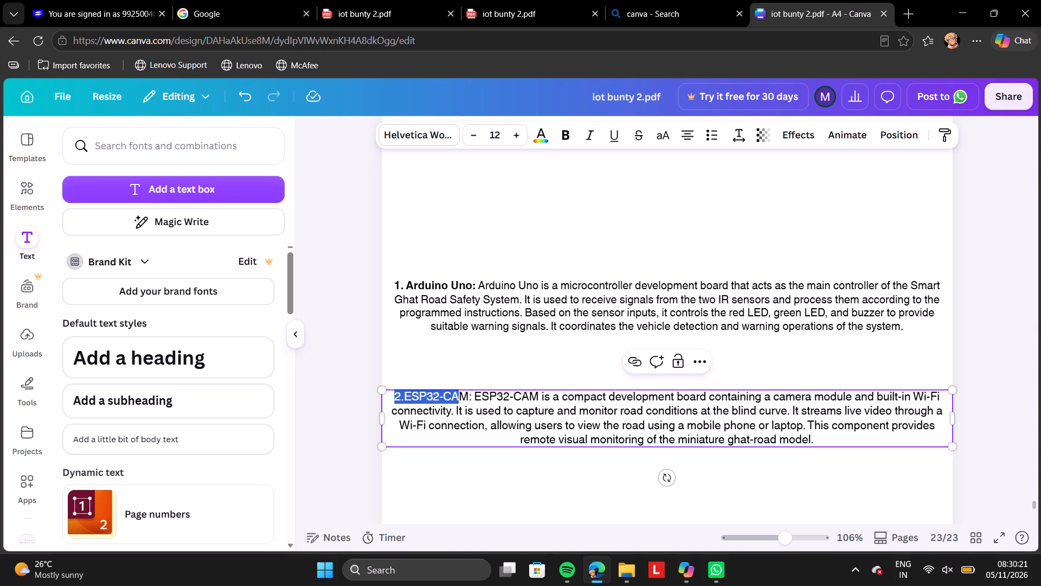
key(shift+Right)
key(shift+Right)
click(561, 136)
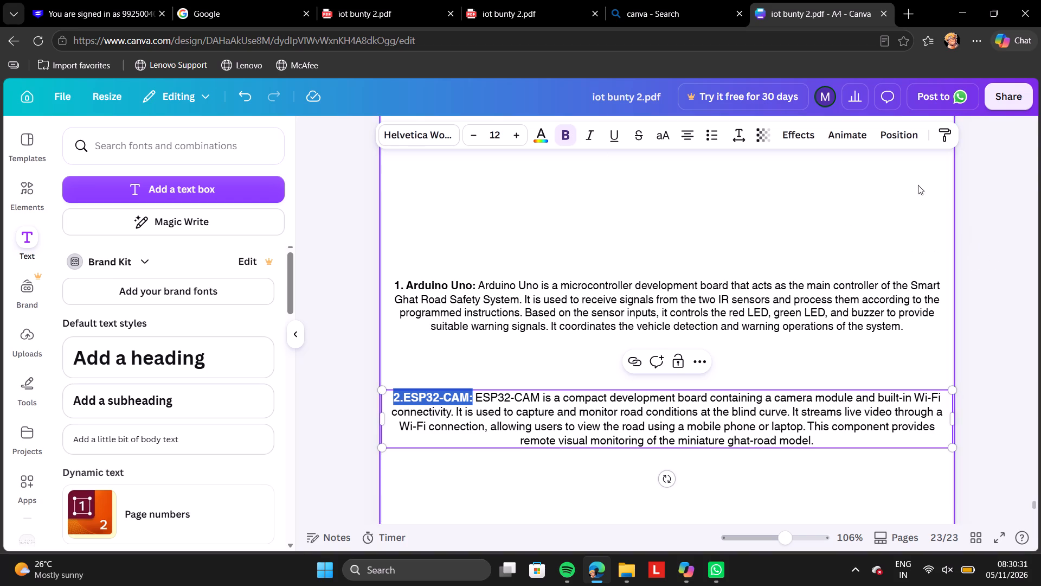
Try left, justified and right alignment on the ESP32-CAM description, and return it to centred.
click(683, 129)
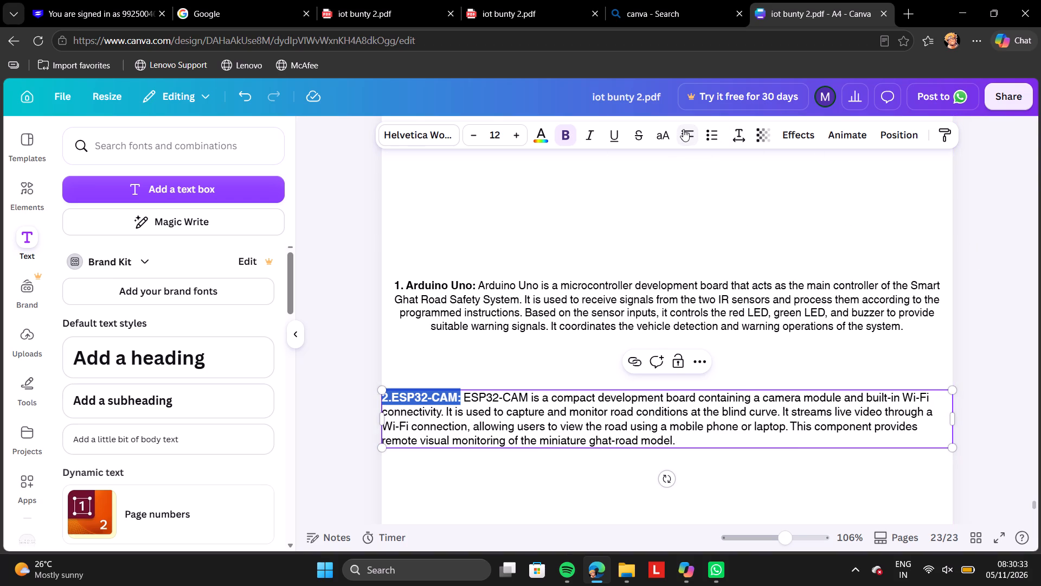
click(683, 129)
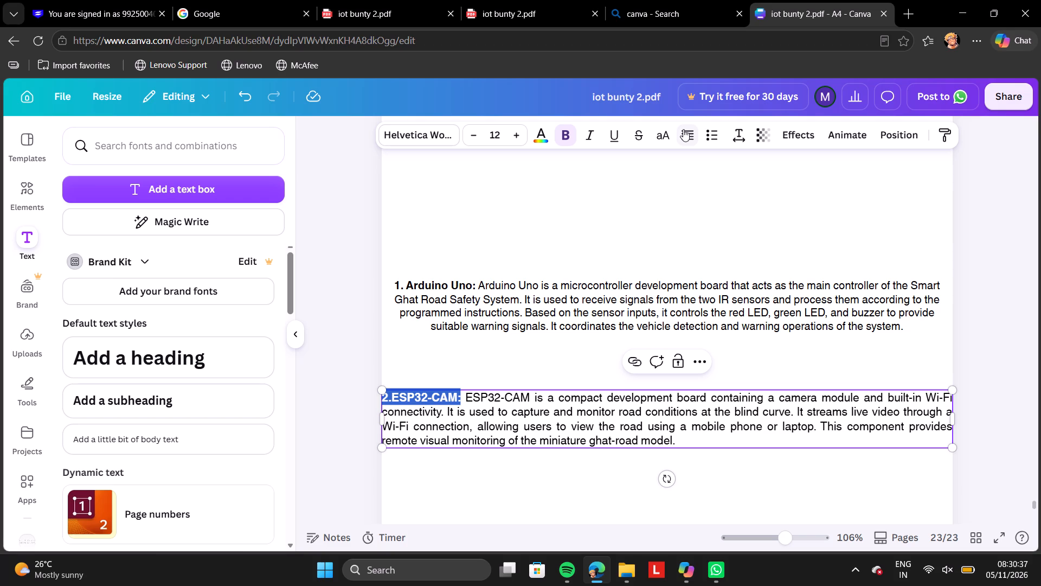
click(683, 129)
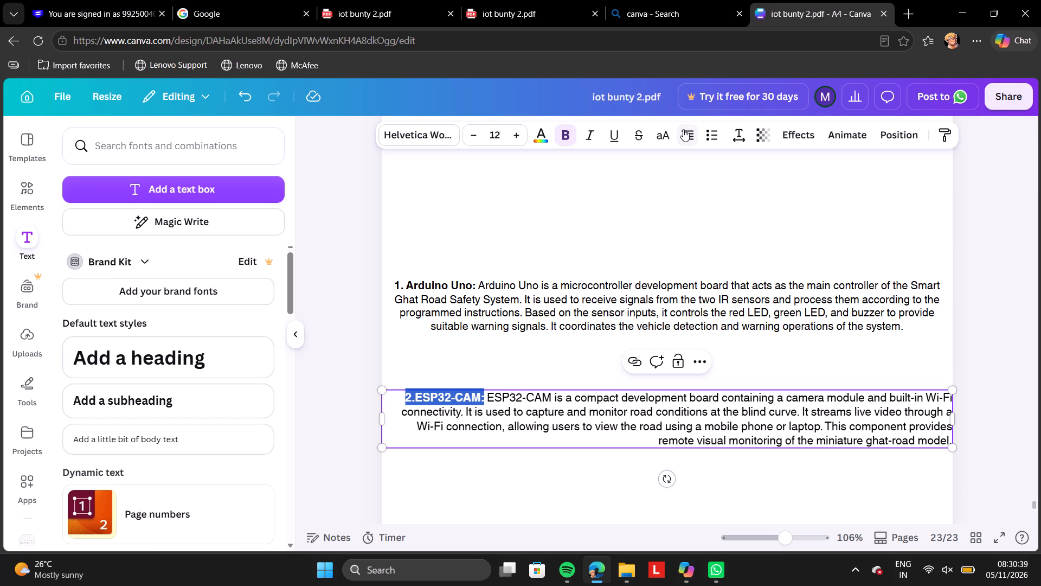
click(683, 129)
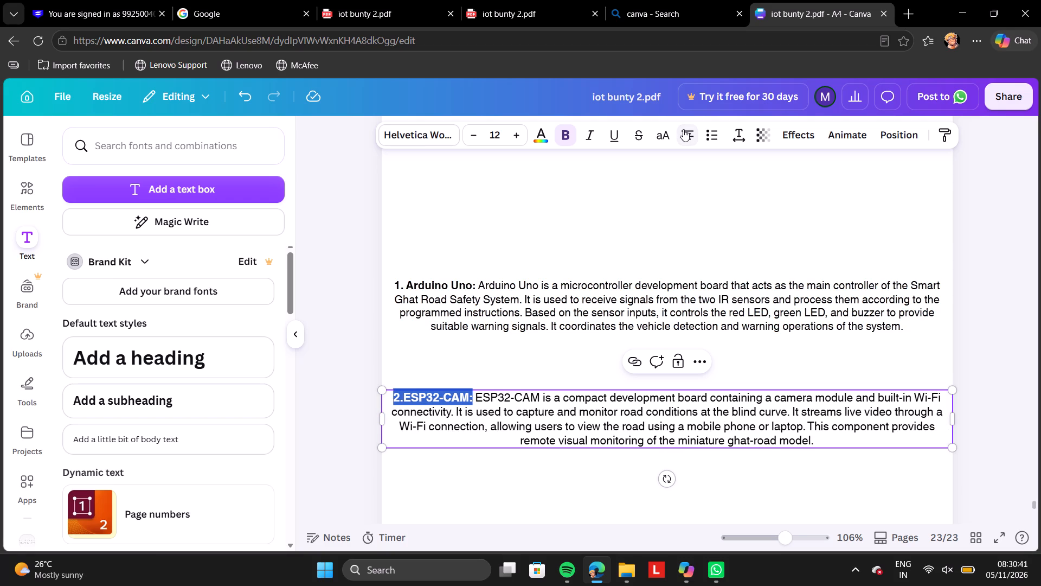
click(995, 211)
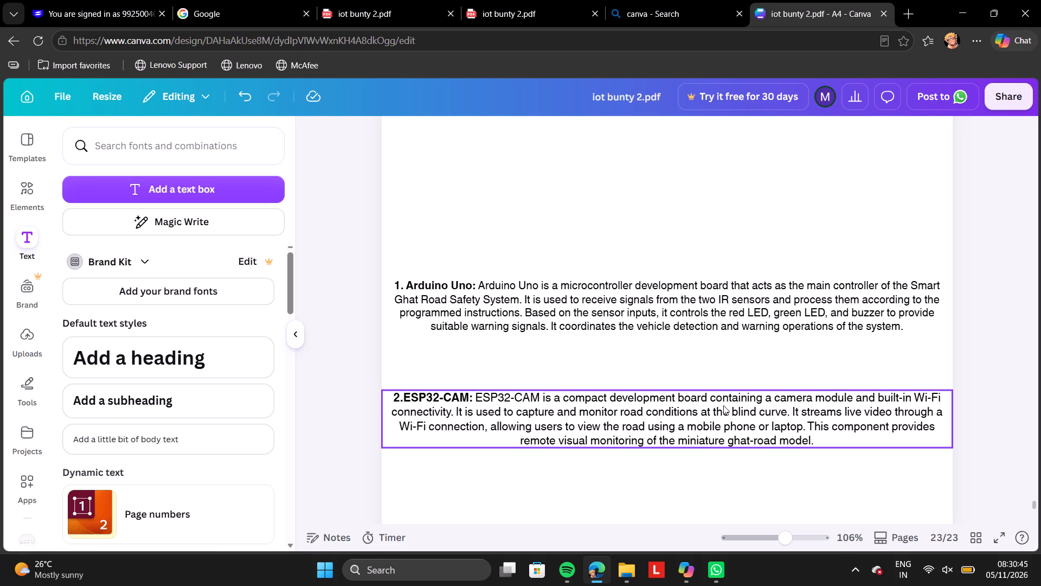
Move the ESP32-CAM description down towards the bottom of page 23, leaving a large gap below the Arduino Uno description.
scroll(736, 266, down, 3)
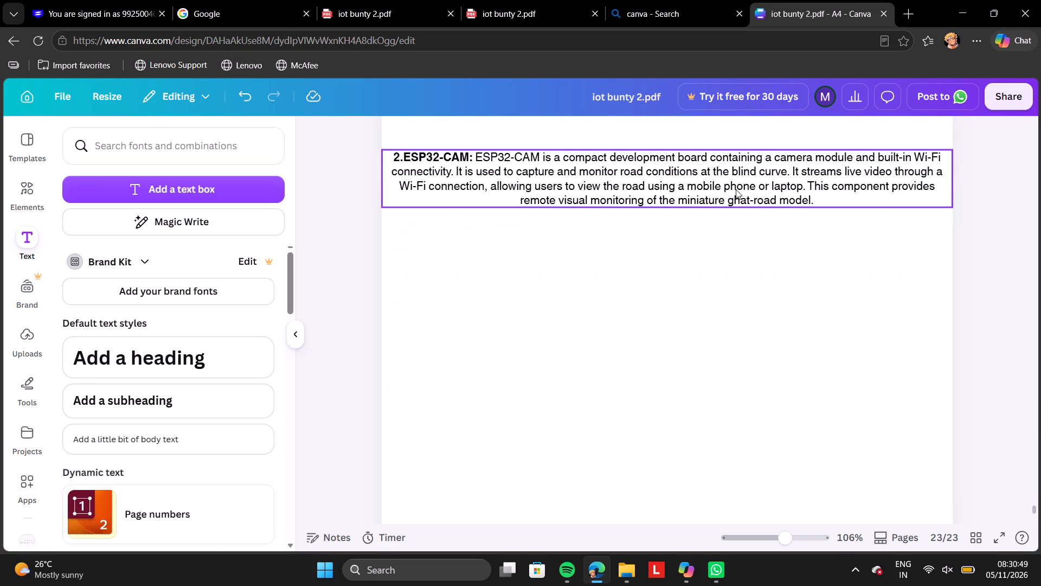
drag(736, 189, 733, 408)
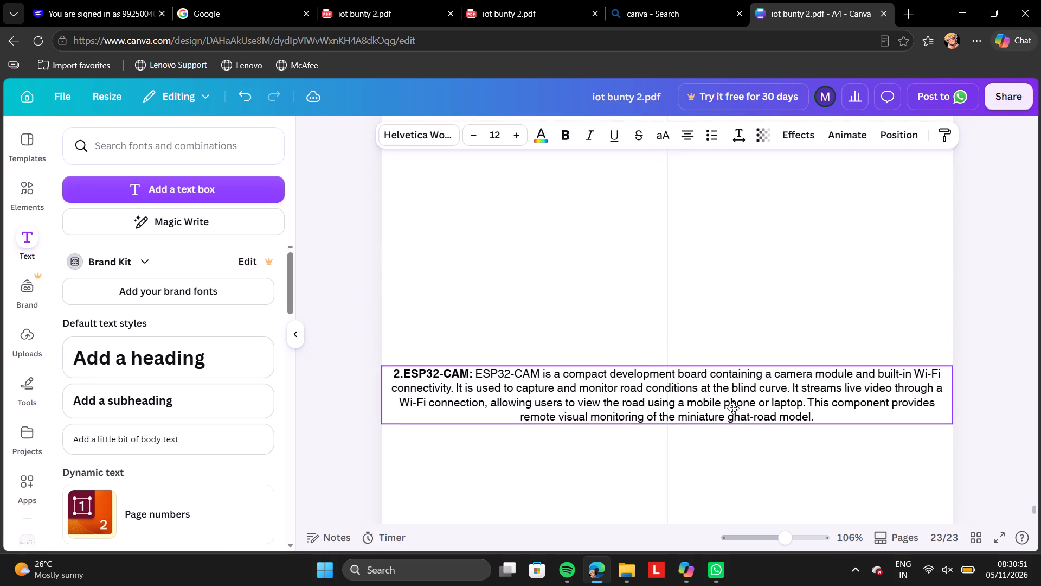
drag(733, 408, 731, 423)
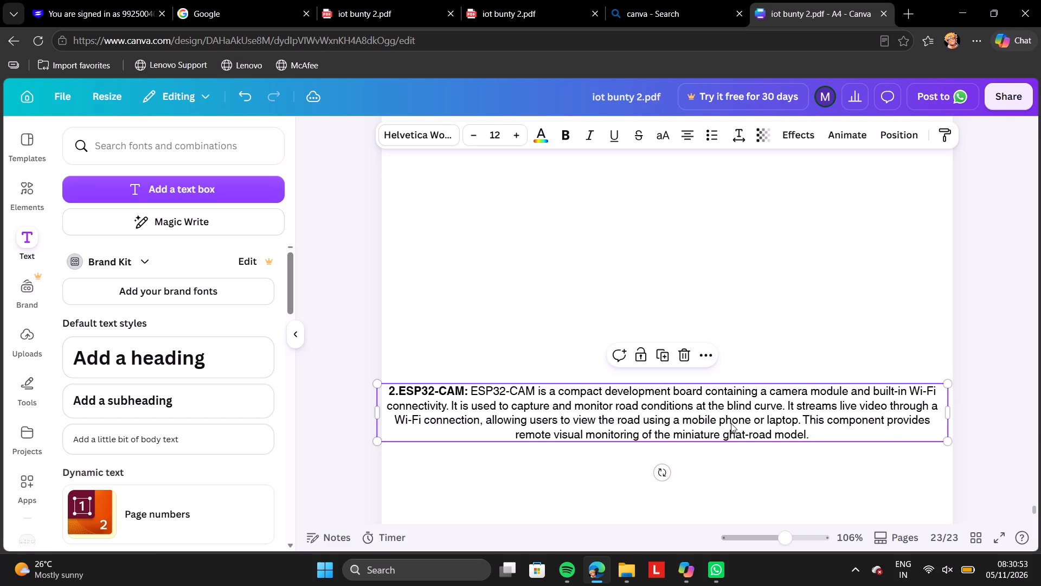
click(992, 265)
Examine the spacing of the heading and the two component descriptions across the whole of page 23.
scroll(992, 265, up, 3)
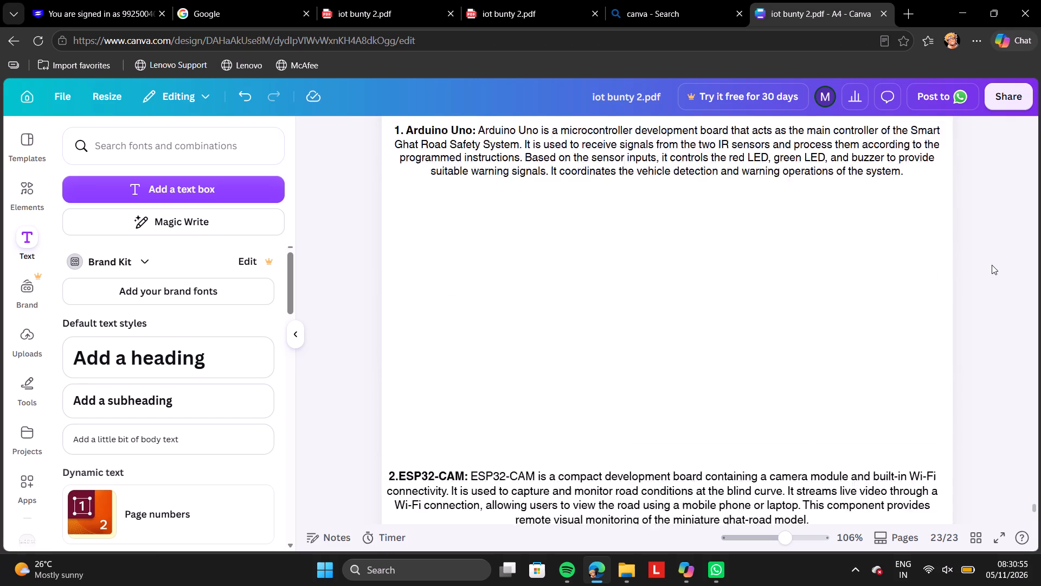
scroll(992, 265, up, 2)
scroll(992, 265, down, 9)
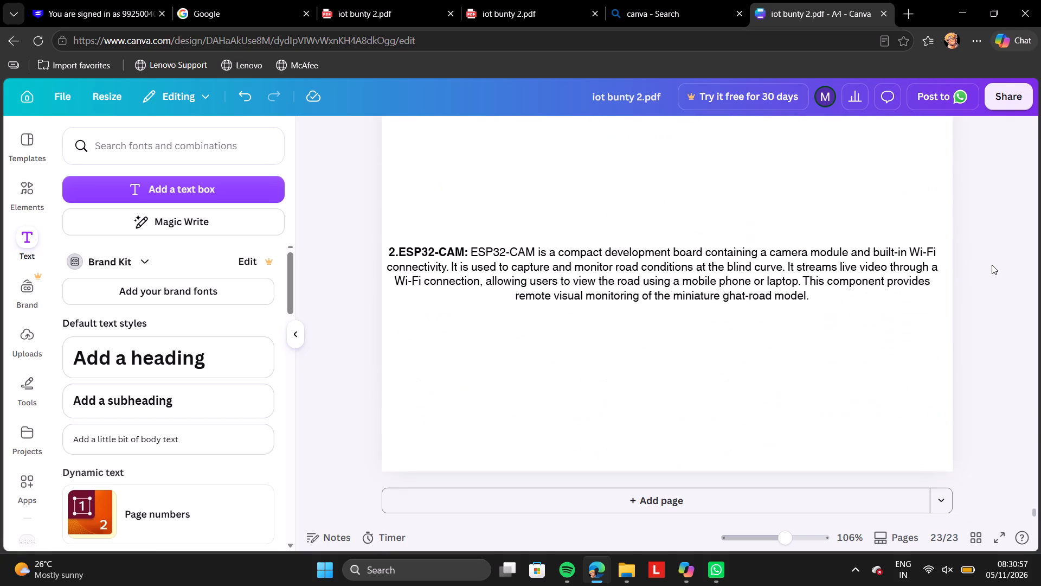
scroll(992, 265, down, 2)
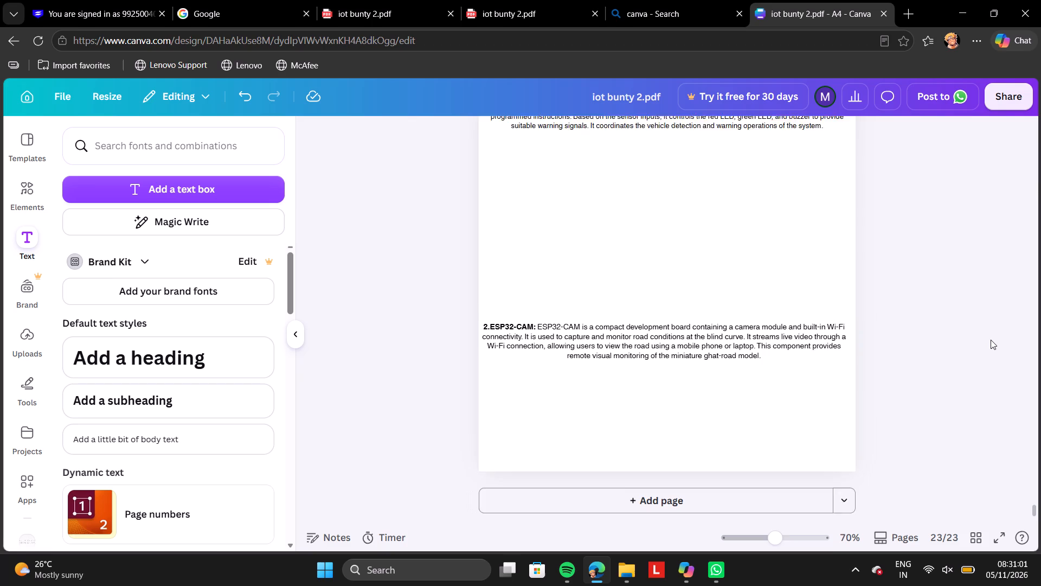
scroll(947, 177, up, 1)
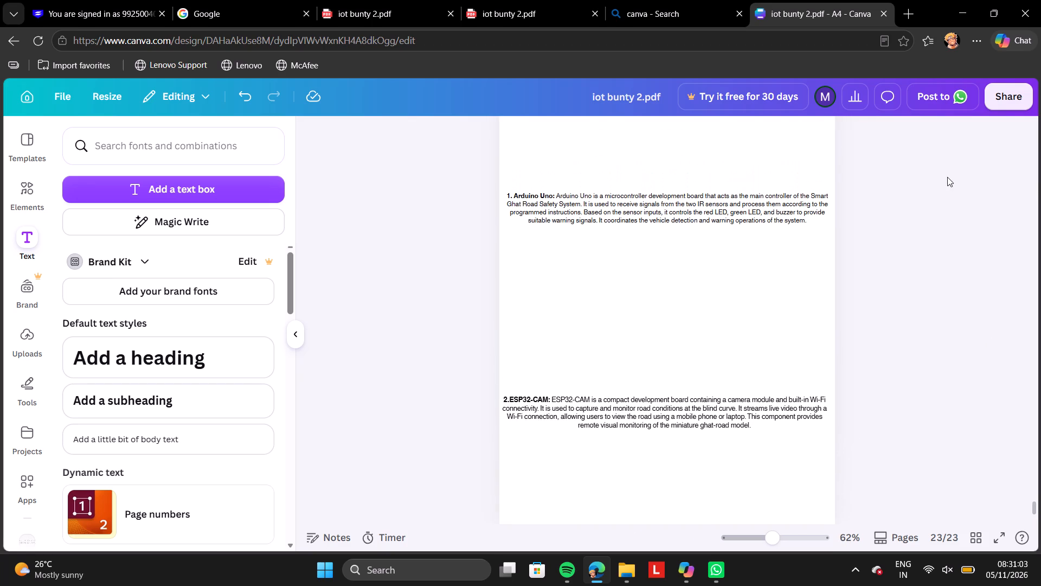
scroll(947, 177, up, 2)
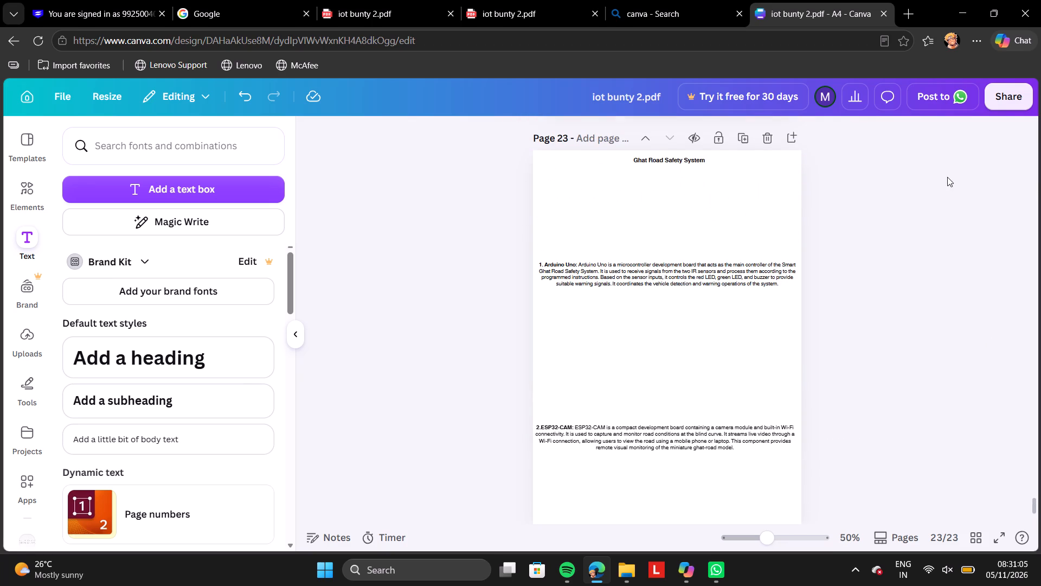
scroll(947, 177, up, 1)
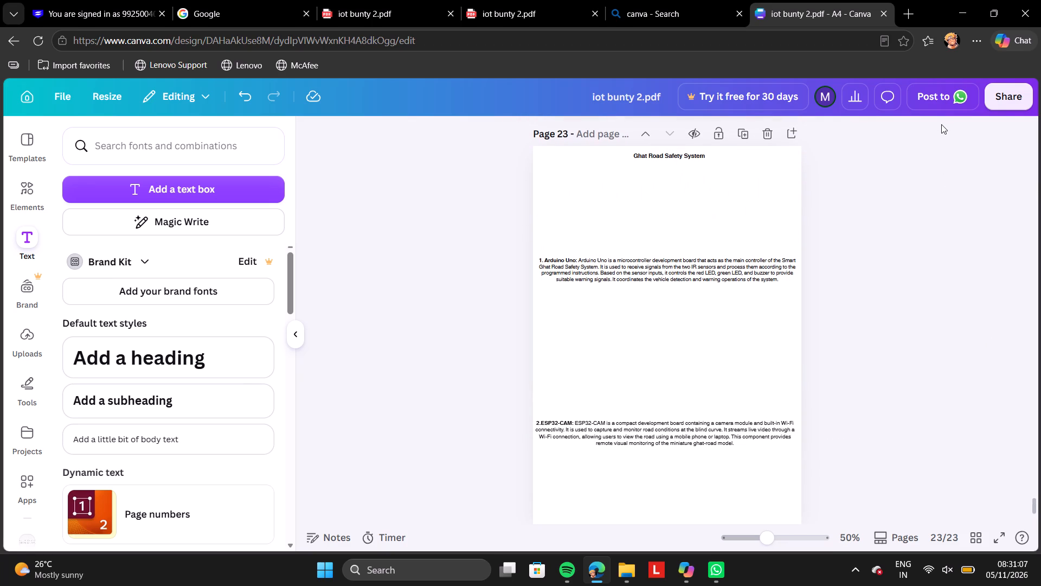
Capture a rectangular screenshot of the whole of page 23 with Snipping Tool.
scroll(927, 142, down, 2)
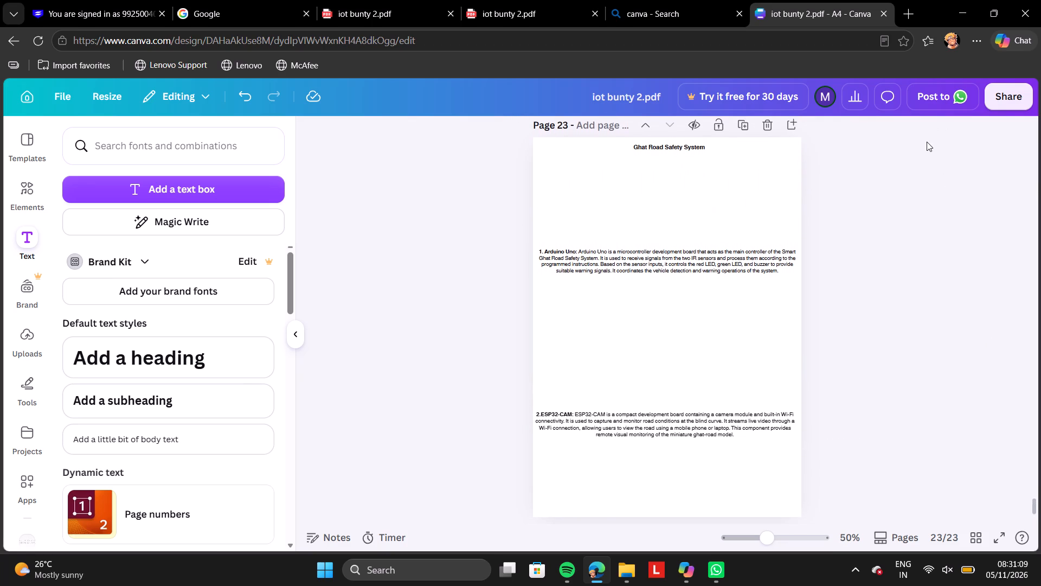
scroll(927, 142, down, 2)
key(Print)
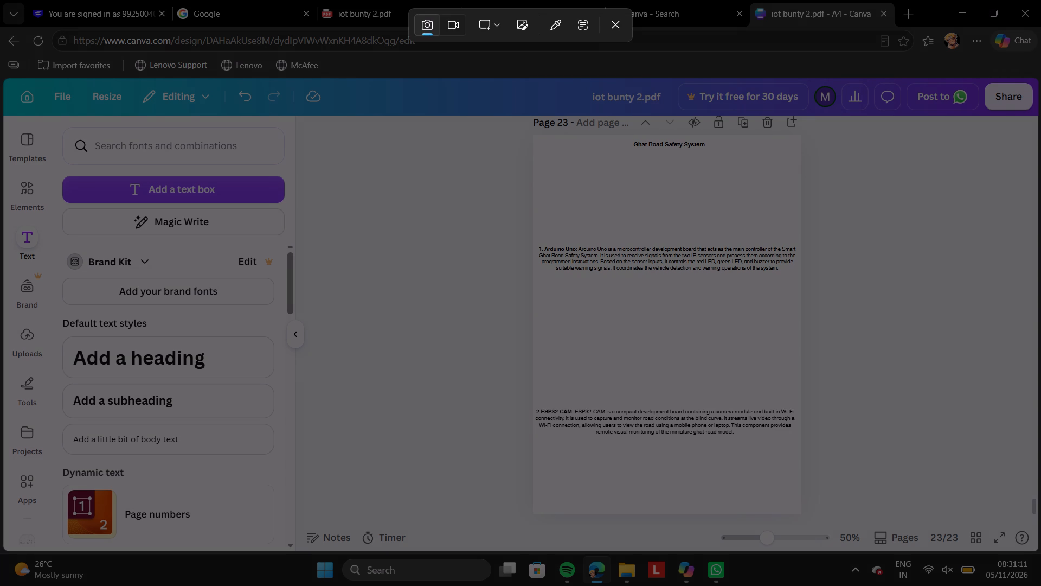
drag(532, 135, 641, 314)
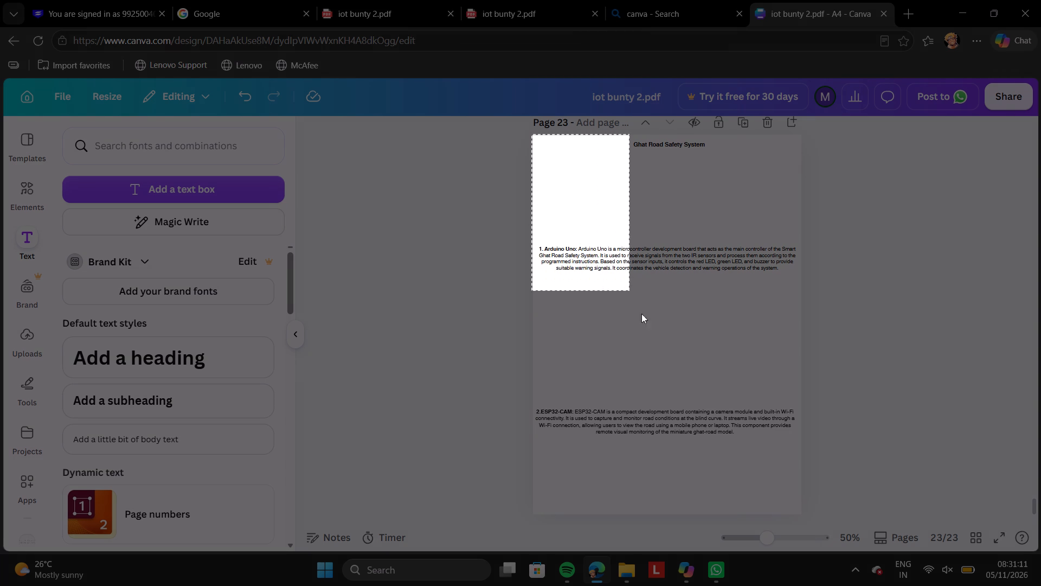
drag(641, 314, 806, 512)
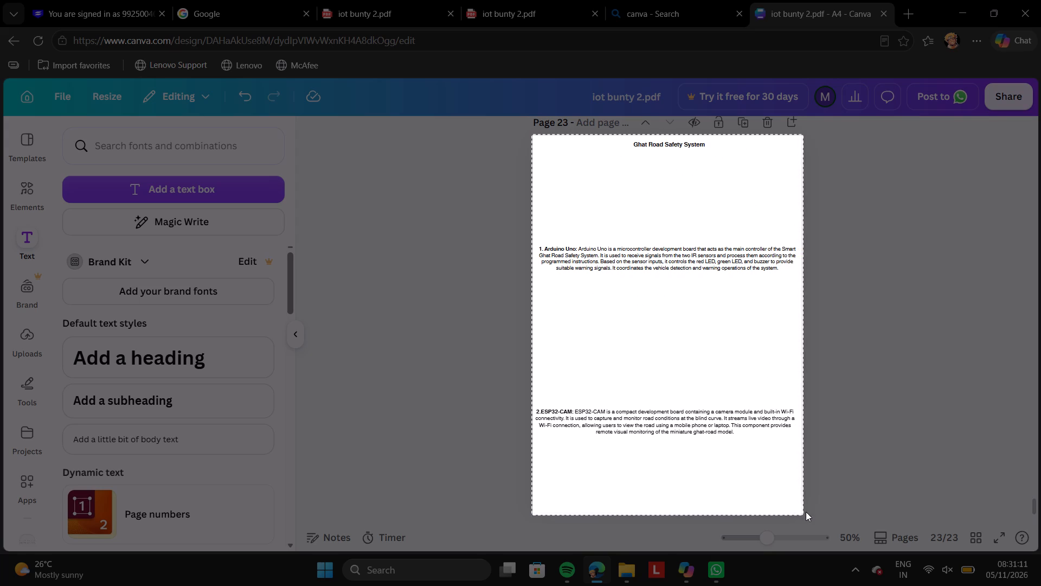
drag(806, 512, 801, 514)
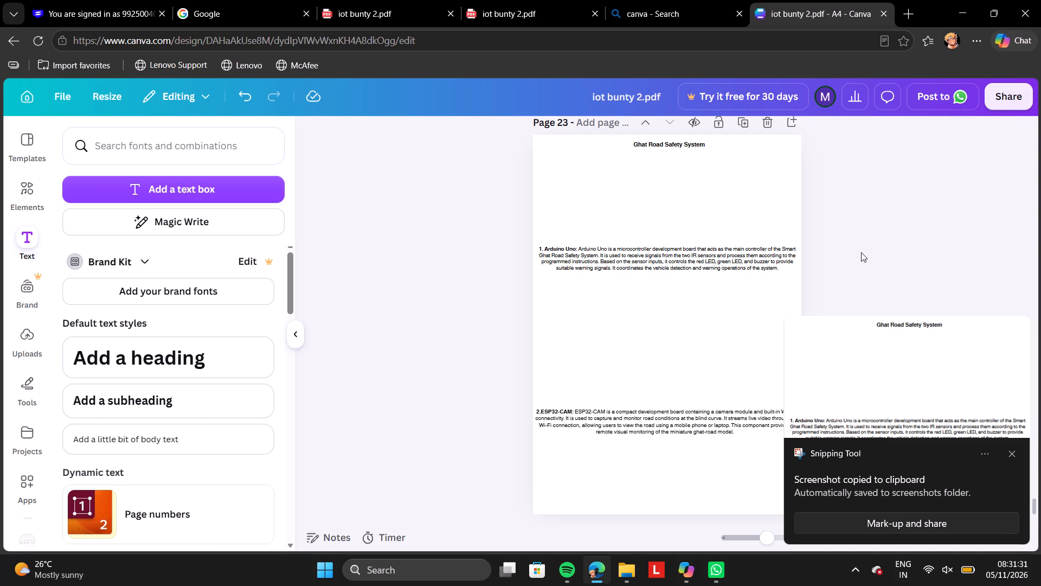
Add a blank page after page 23 in the Canva design.
scroll(861, 252, down, 3)
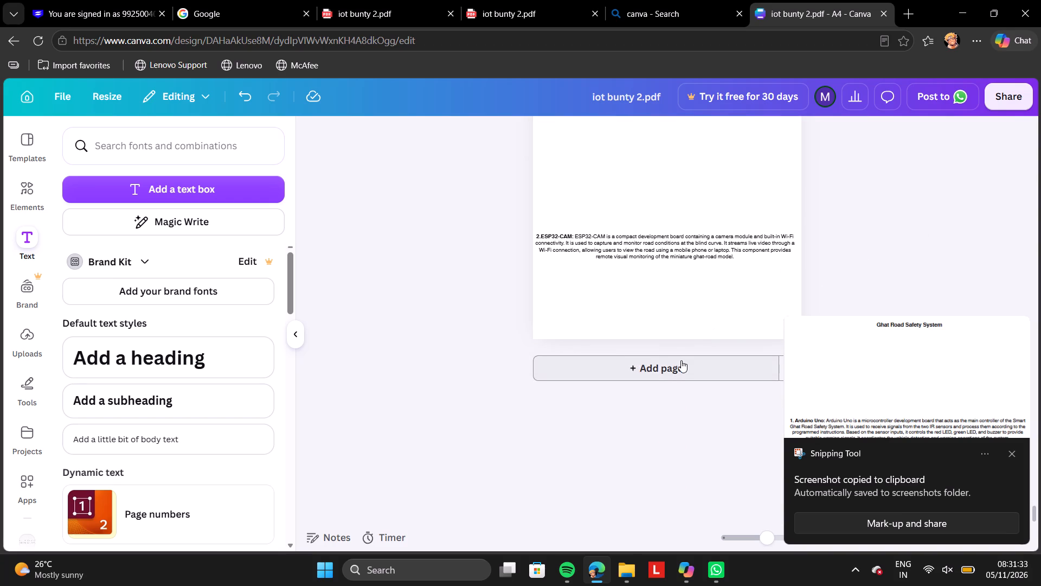
click(681, 360)
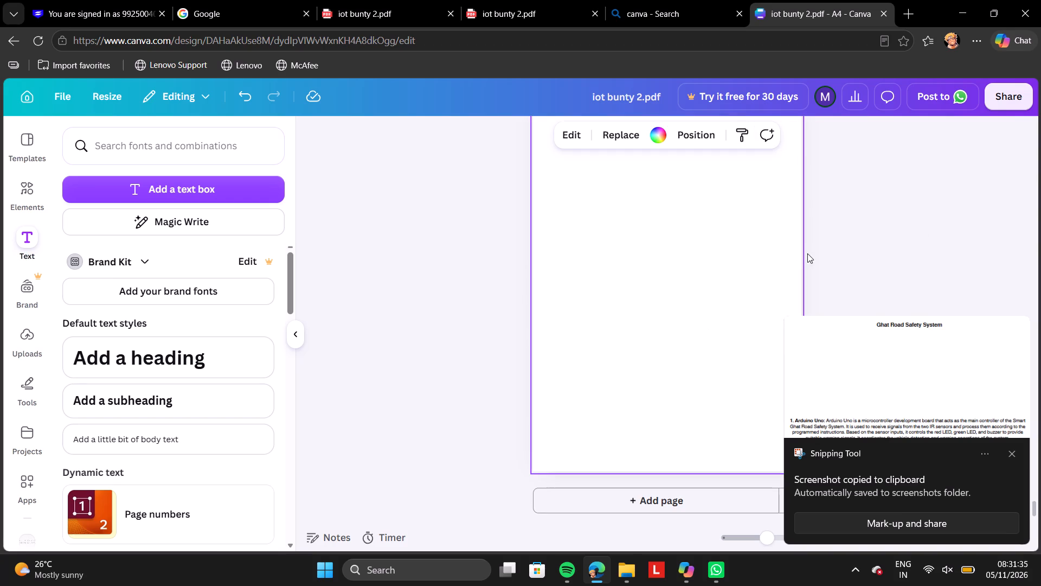
Add a text box to page 24 and delete its placeholder text.
scroll(845, 219, up, 2)
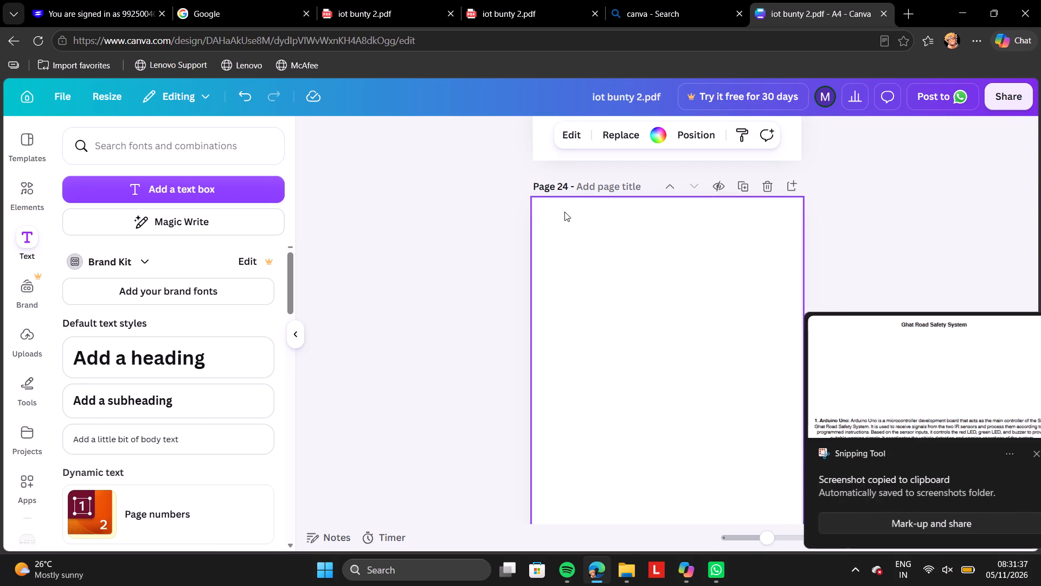
click(228, 189)
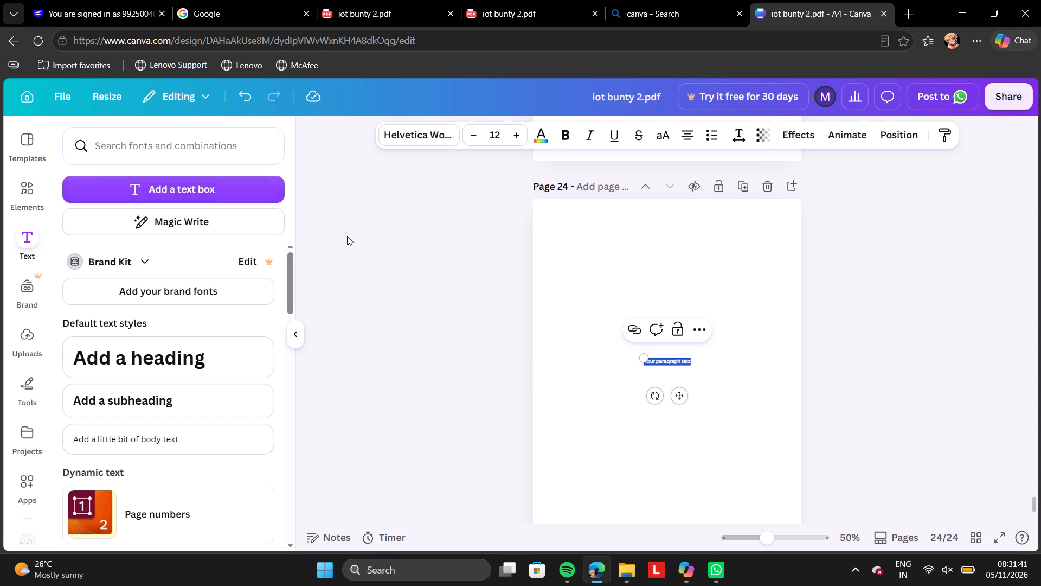
click(685, 360)
click(685, 360)
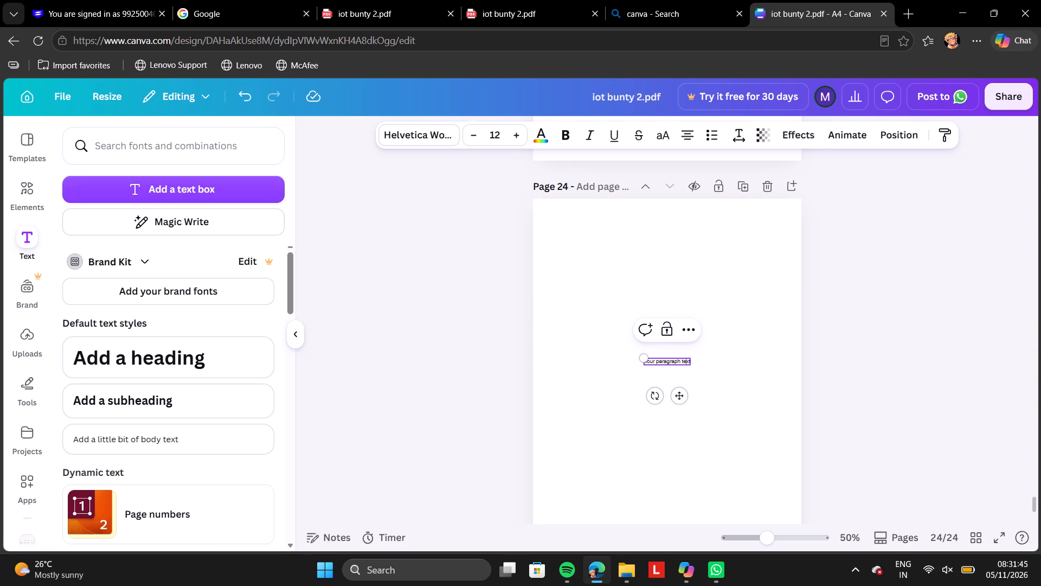
key(Right)
key(Right)
key(BackSpace)
key(BackSpace)
key(BackSpace)
key(BackSpace)
key(BackSpace)
key(BackSpace)
key(BackSpace)
key(BackSpace)
key(BackSpace)
key(BackSpace)
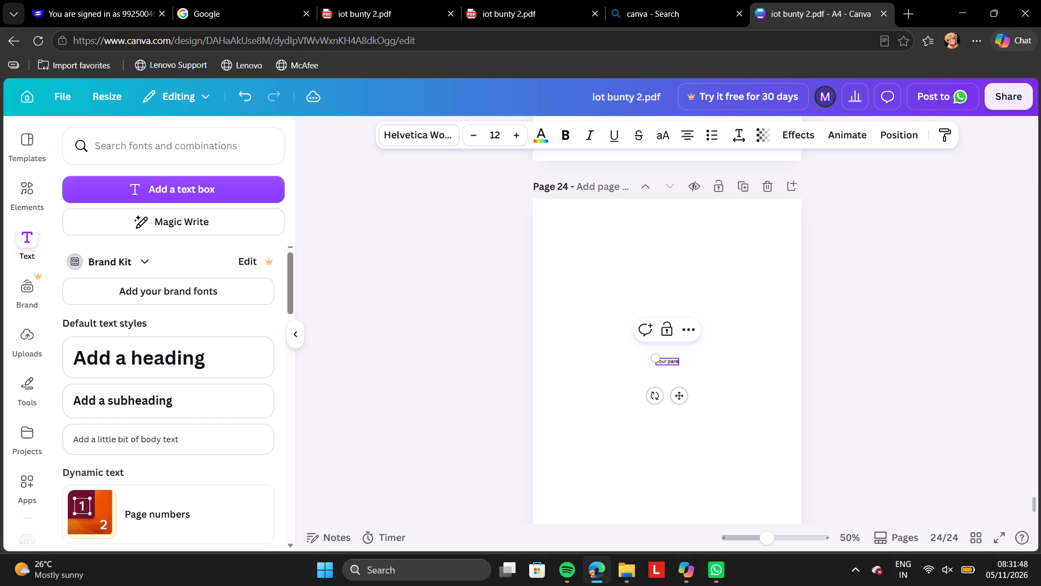
key(BackSpace)
key(BackSpace)
key(BackSpace)
key(BackSpace)
key(BackSpace)
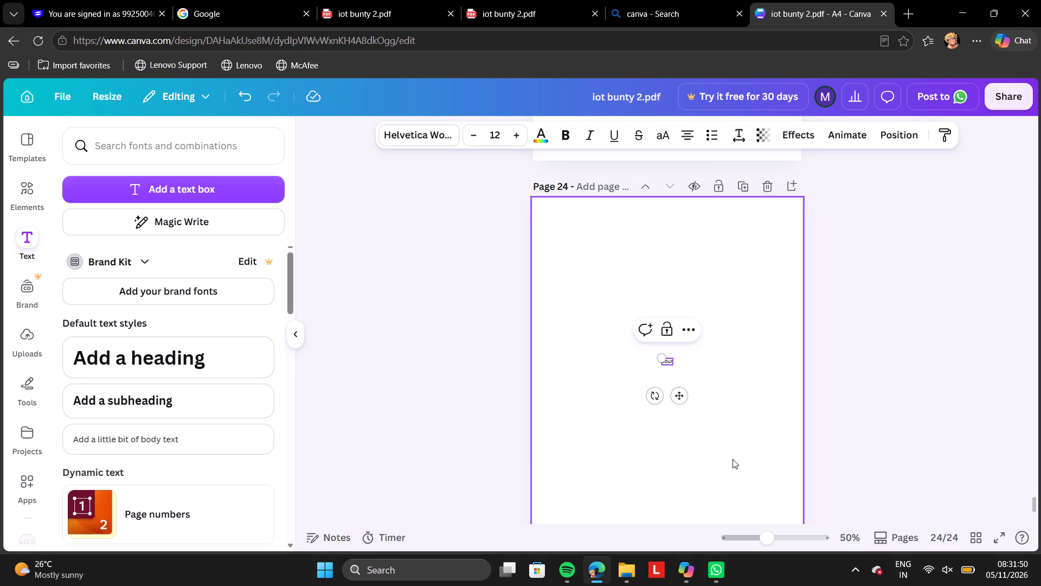
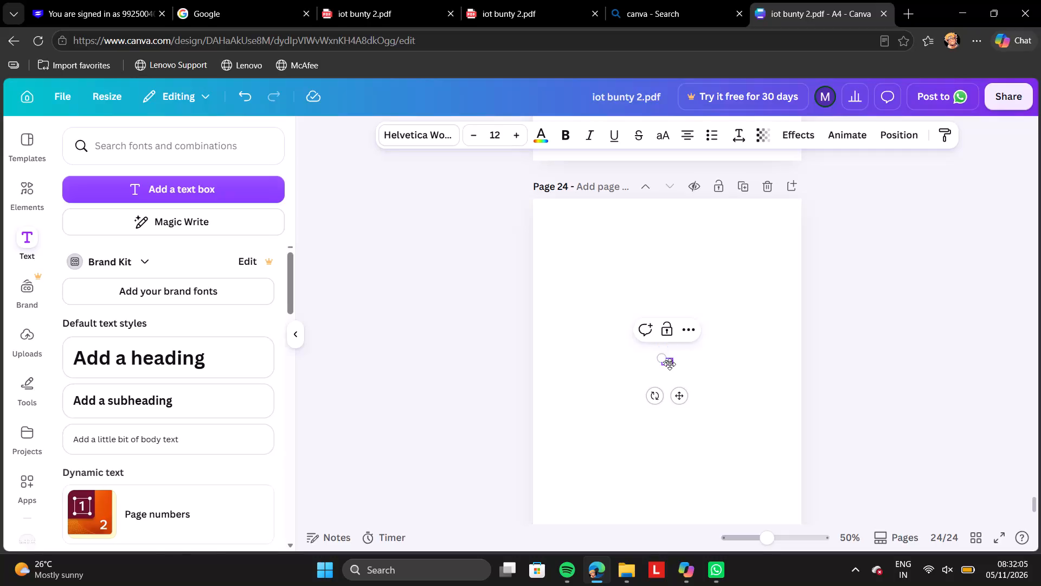
Paste the copied IR Sensors (2) description into the empty text box on page 24.
key(BackSpace)
key(BackSpace)
key(BackSpace)
key(BackSpace)
key(ctrl+v)
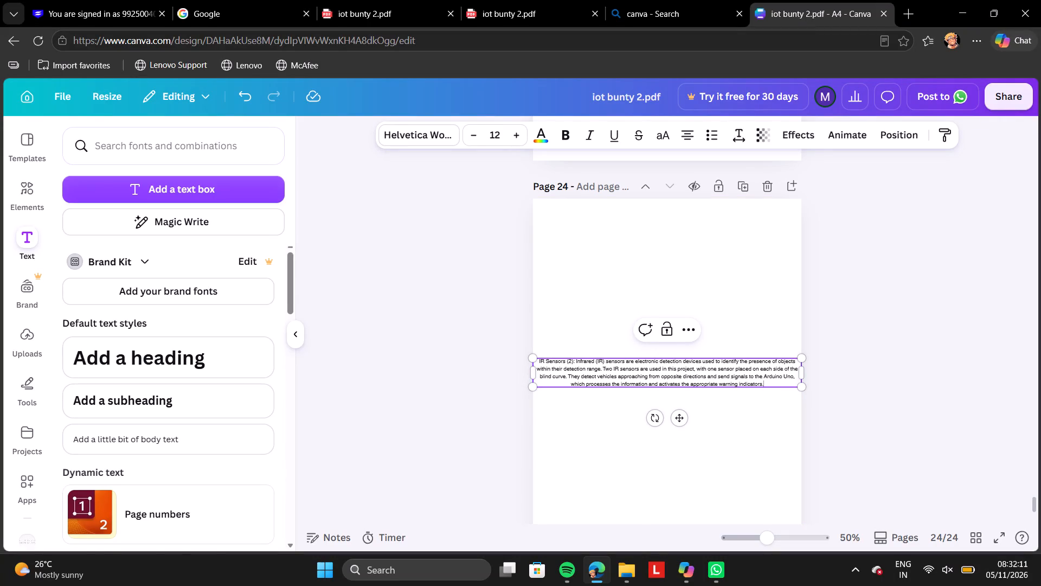
Set the font size of the whole IR Sensors description on page 24 to 11.5.
click(779, 532)
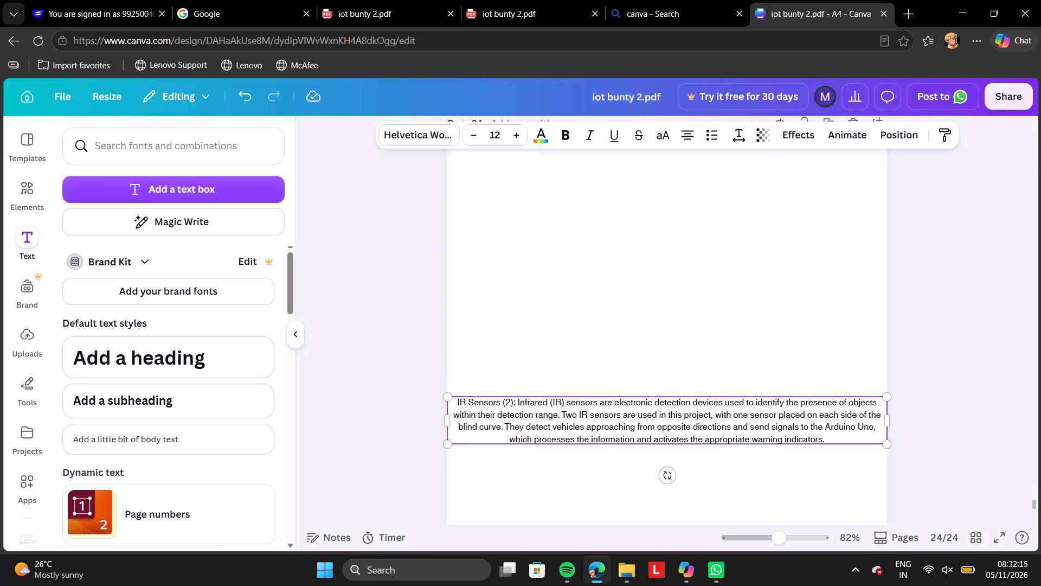
drag(455, 405, 782, 451)
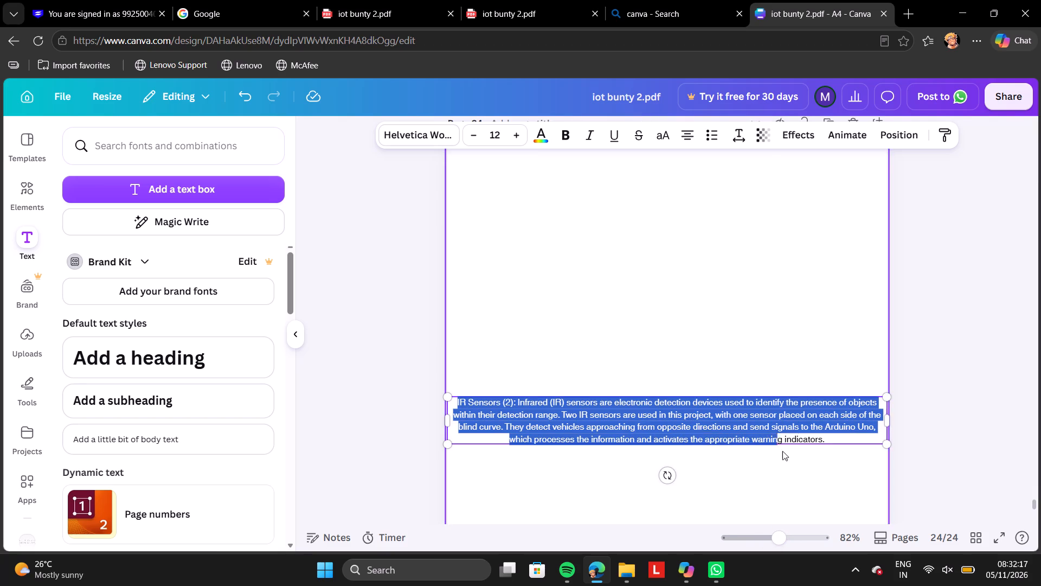
drag(782, 451, 832, 434)
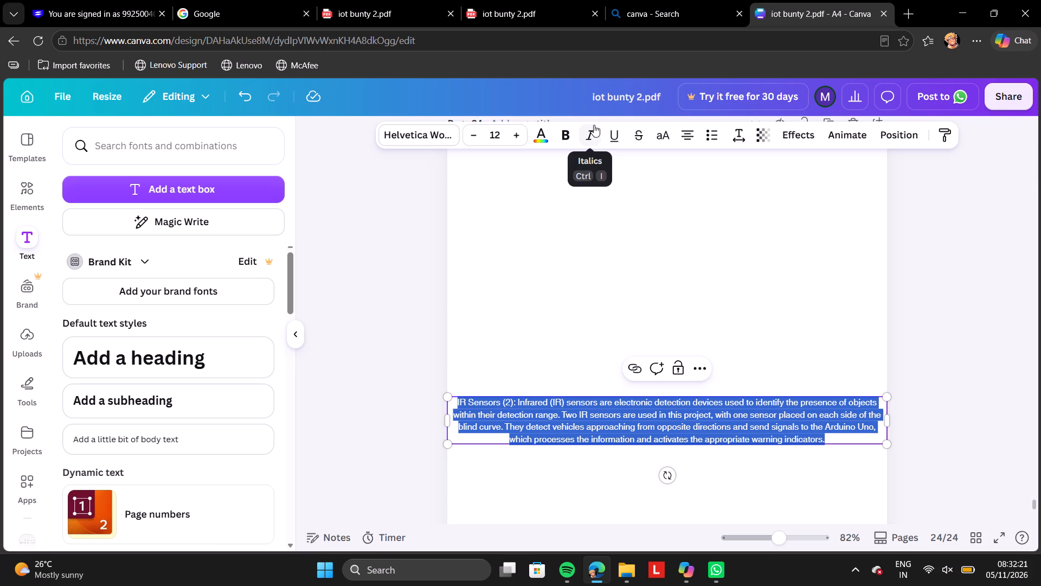
click(498, 133)
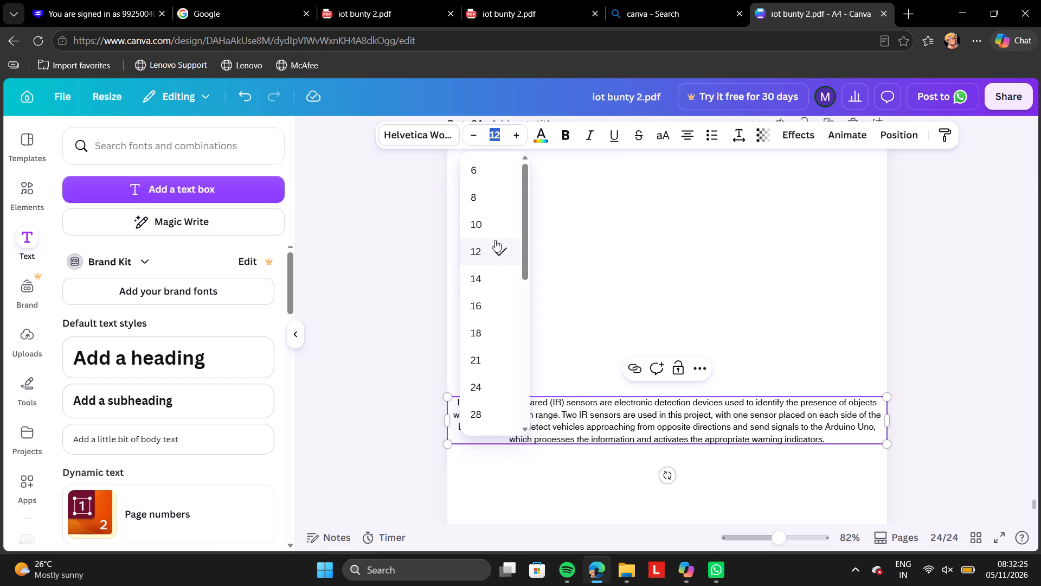
key(BackSpace)
text(11)
text(.5)
key(Return)
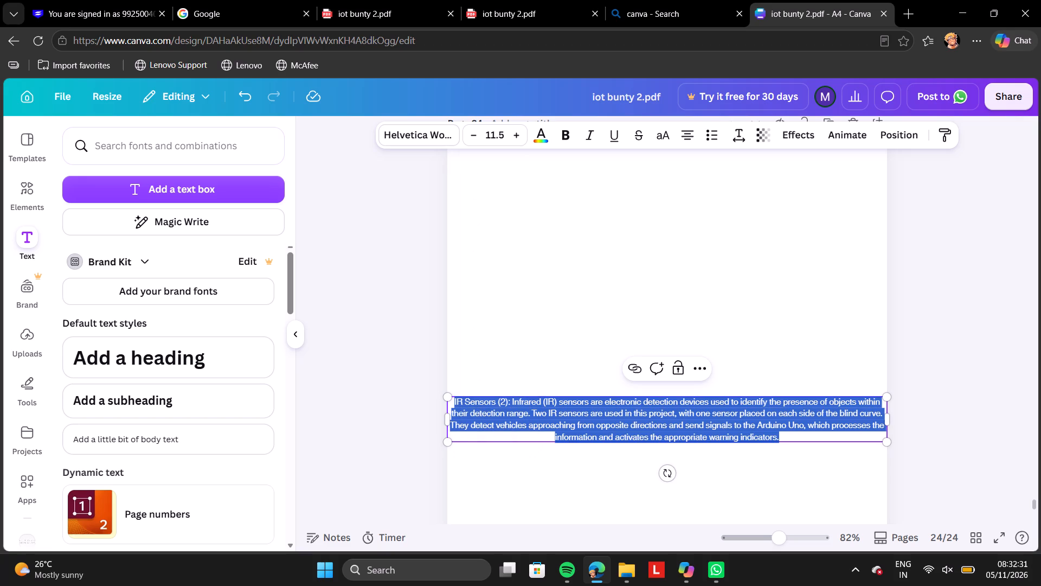
click(533, 200)
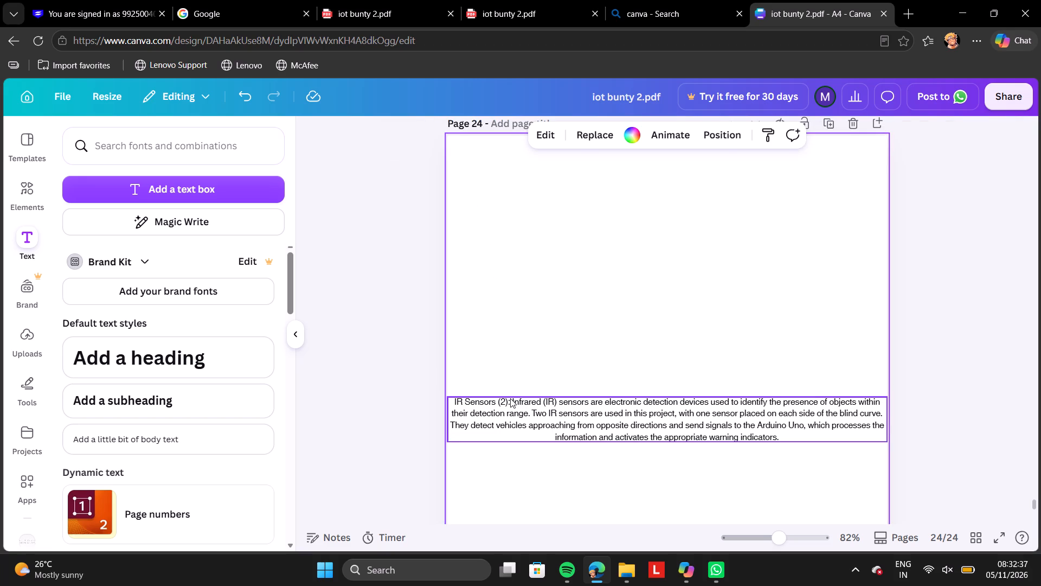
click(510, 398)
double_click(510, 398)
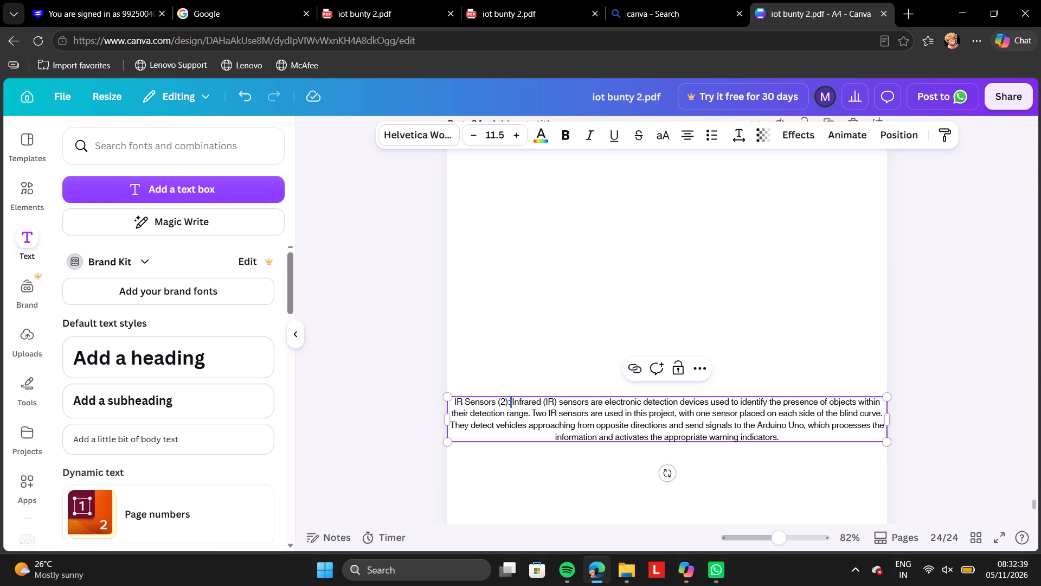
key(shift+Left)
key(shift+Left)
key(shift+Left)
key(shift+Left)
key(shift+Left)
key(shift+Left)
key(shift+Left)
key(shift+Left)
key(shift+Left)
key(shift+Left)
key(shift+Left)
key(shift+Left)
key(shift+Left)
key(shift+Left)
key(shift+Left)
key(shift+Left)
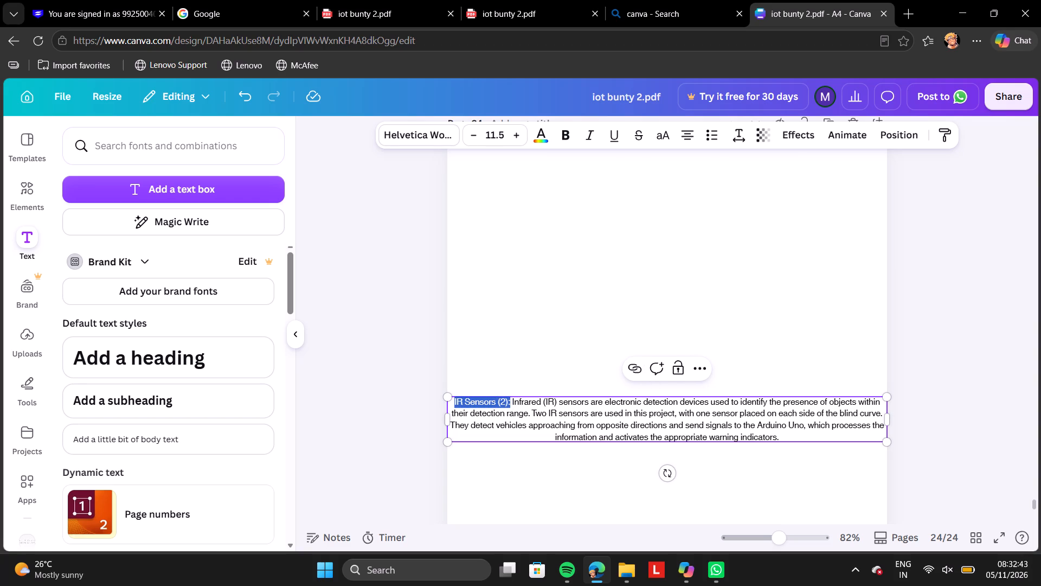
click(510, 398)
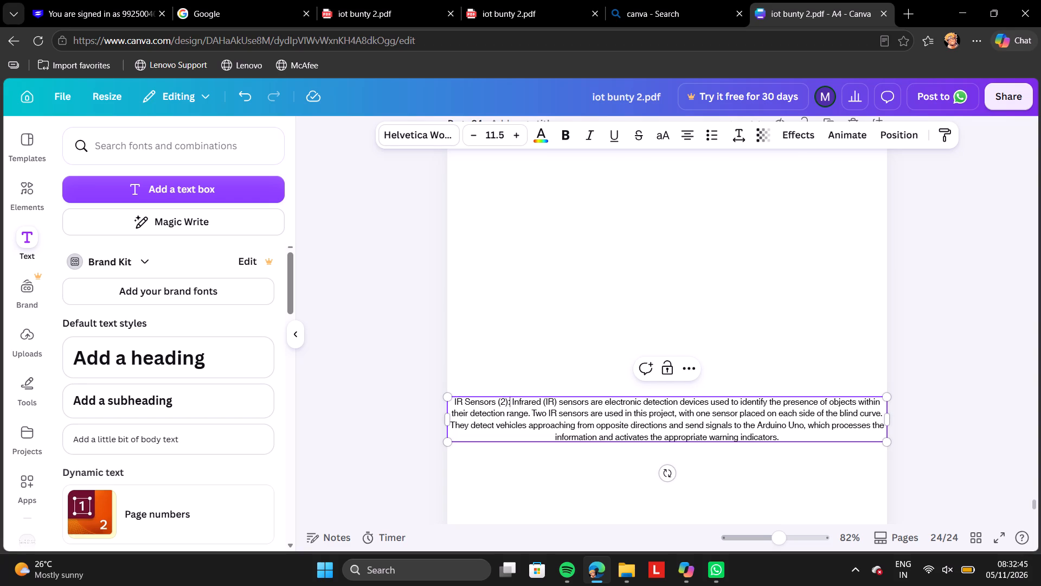
Number the IR Sensors (2) paragraph as list item 3 by adding "3." before its first word.
click(452, 405)
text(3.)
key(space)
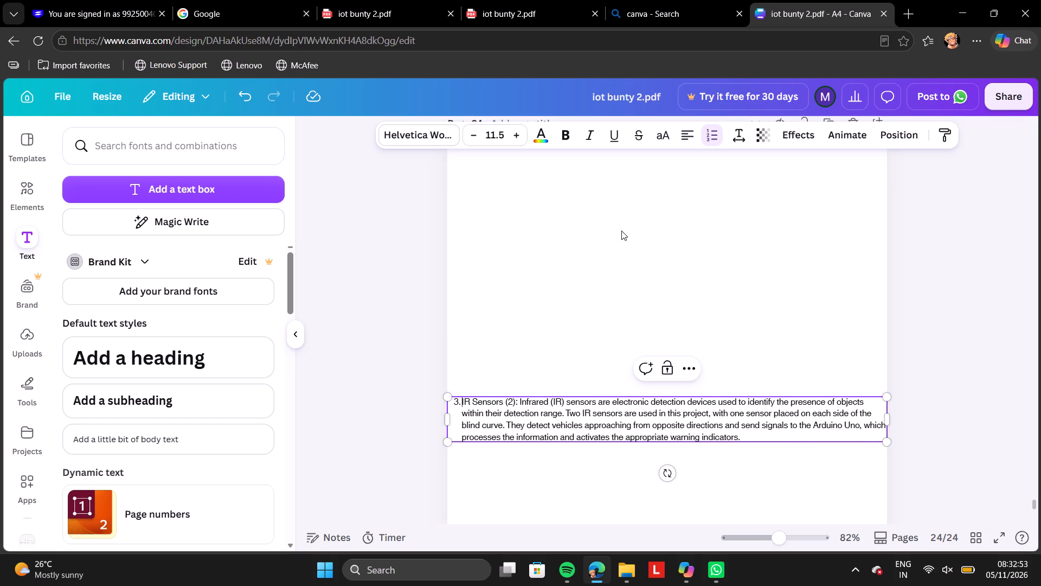
Centre-align the IR Sensors (2) paragraph on page 24.
click(690, 141)
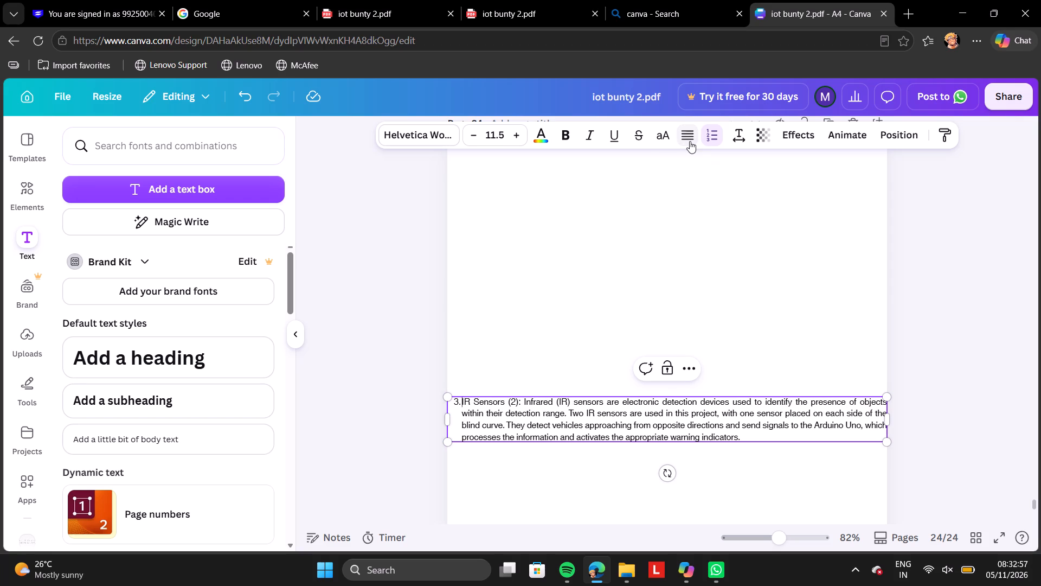
click(690, 141)
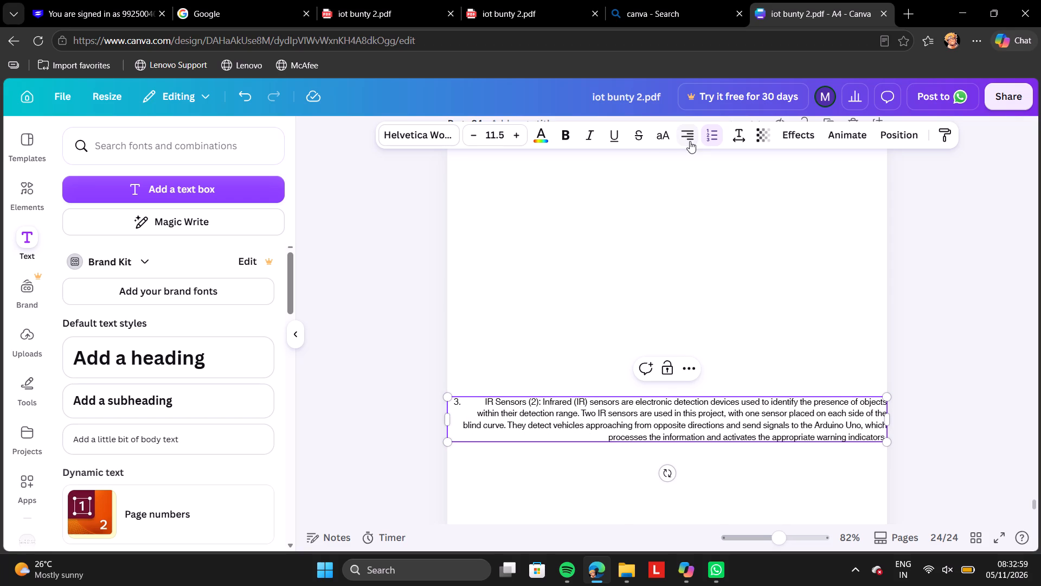
click(690, 141)
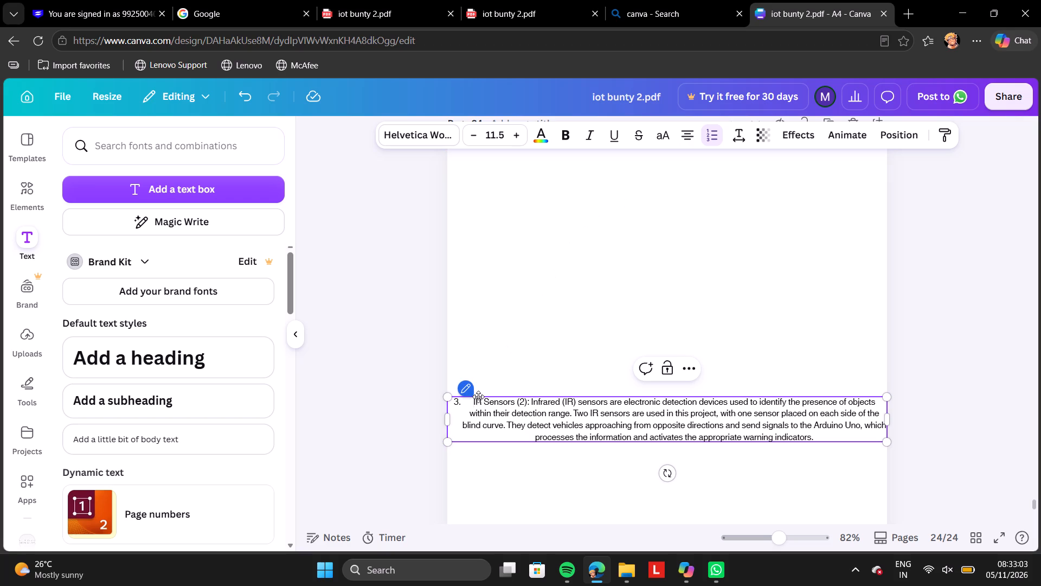
Replace the automatic list numbering of the IR Sensors (2) paragraph with a plain-text "3." before its first word.
key(BackSpace)
key(BackSpace)
key(BackSpace)
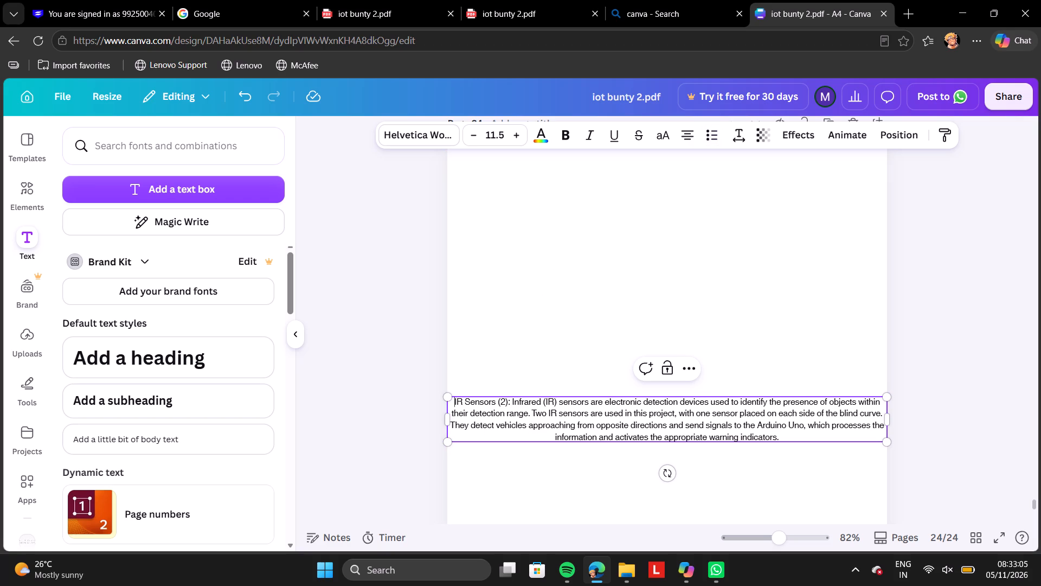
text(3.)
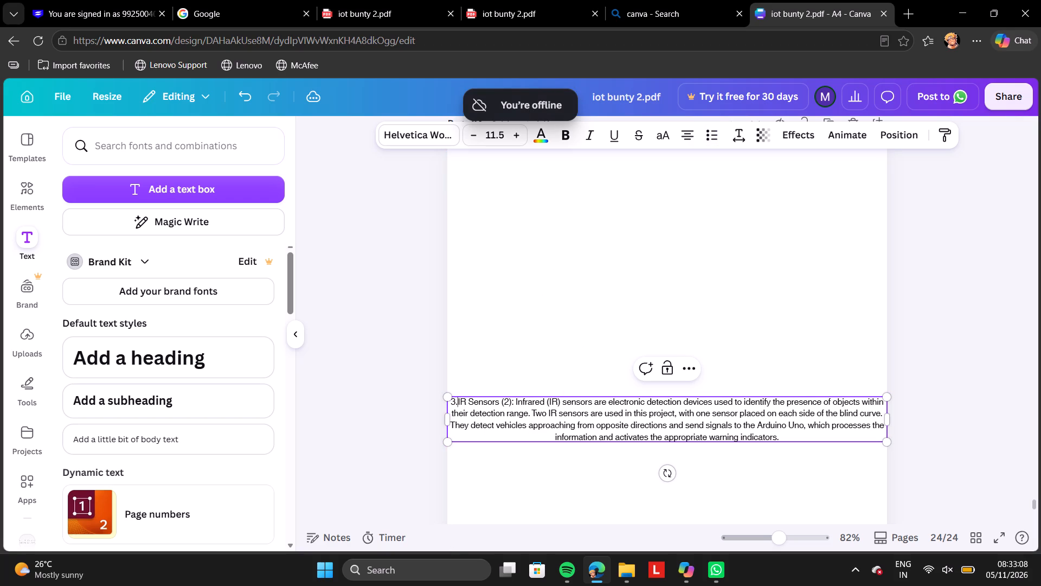
Make the lead-in "3.IR Sensors (2):" bold in the page 24 paragraph and deselect the text box.
click(452, 402)
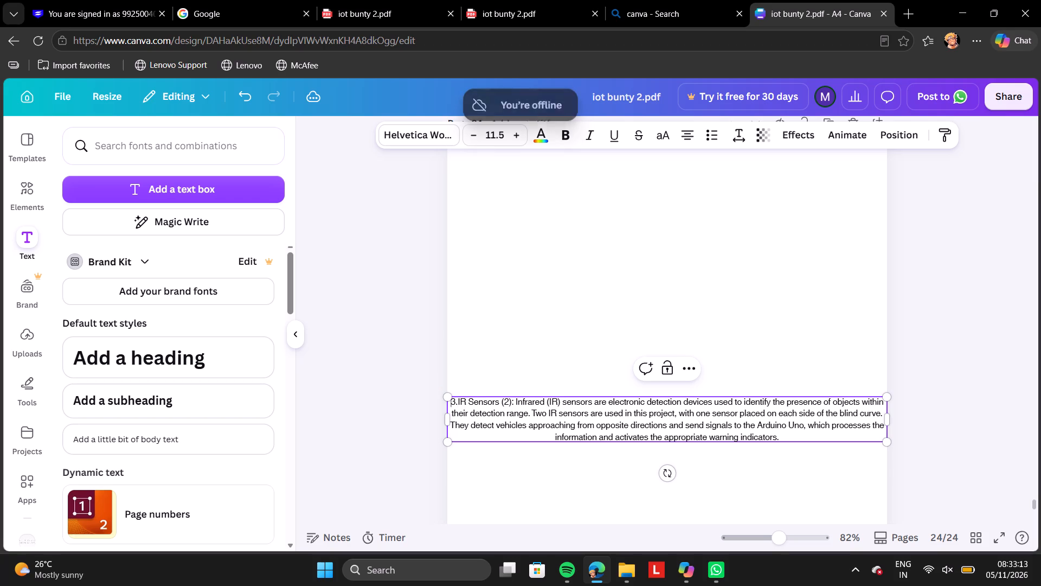
key(shift+Right)
key(shift+Right)
key(shift+Right)
key(shift+Right)
key(shift+Right)
key(shift+Right)
key(shift+Right)
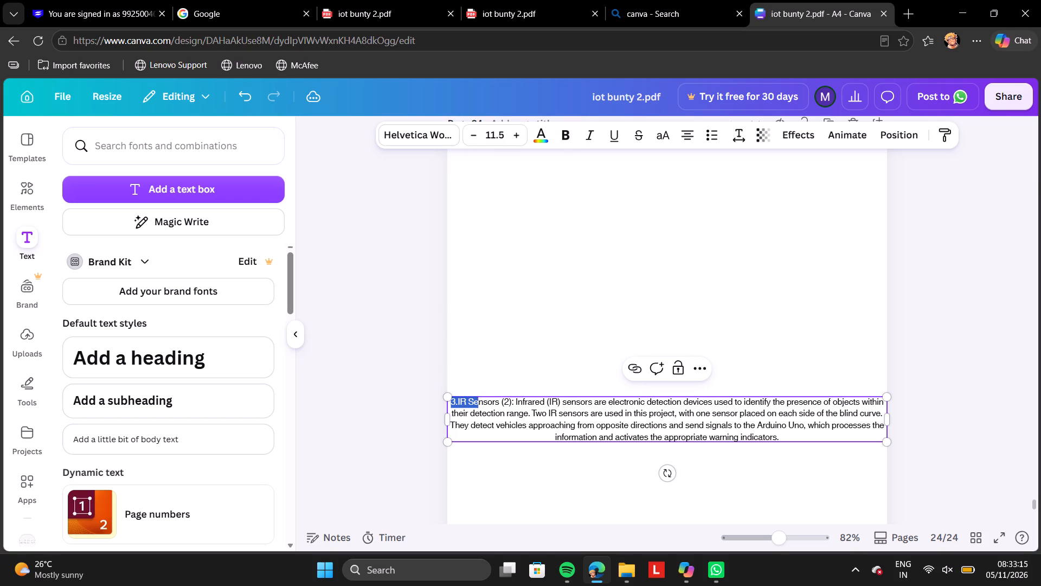
key(shift+Right)
key(shift+Right)
key(shift+Right)
key(shift+Right)
key(shift+Right)
key(shift+Right)
key(shift+Right)
key(shift+Right)
key(shift+Right)
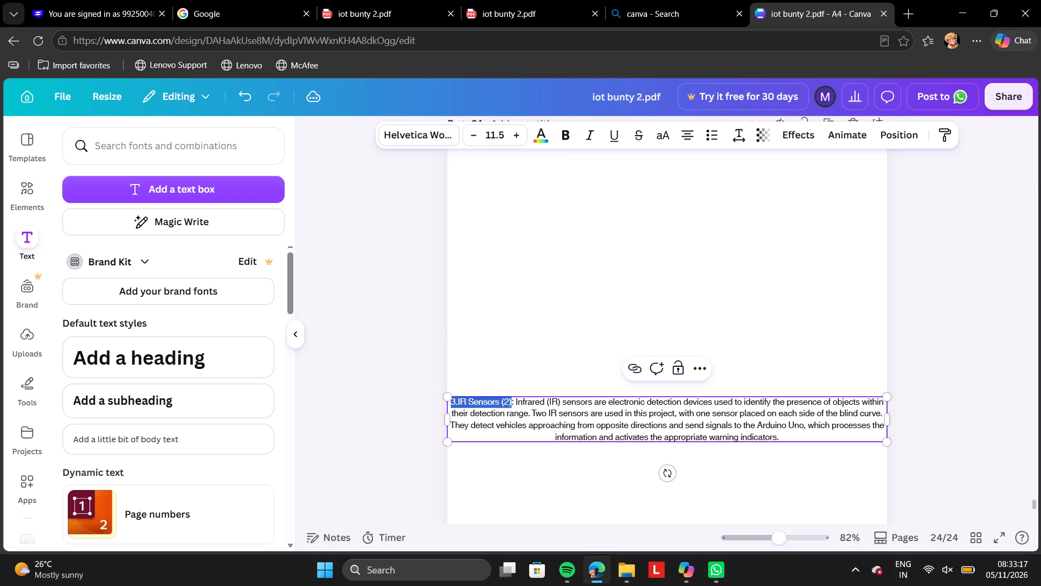
key(shift+Right)
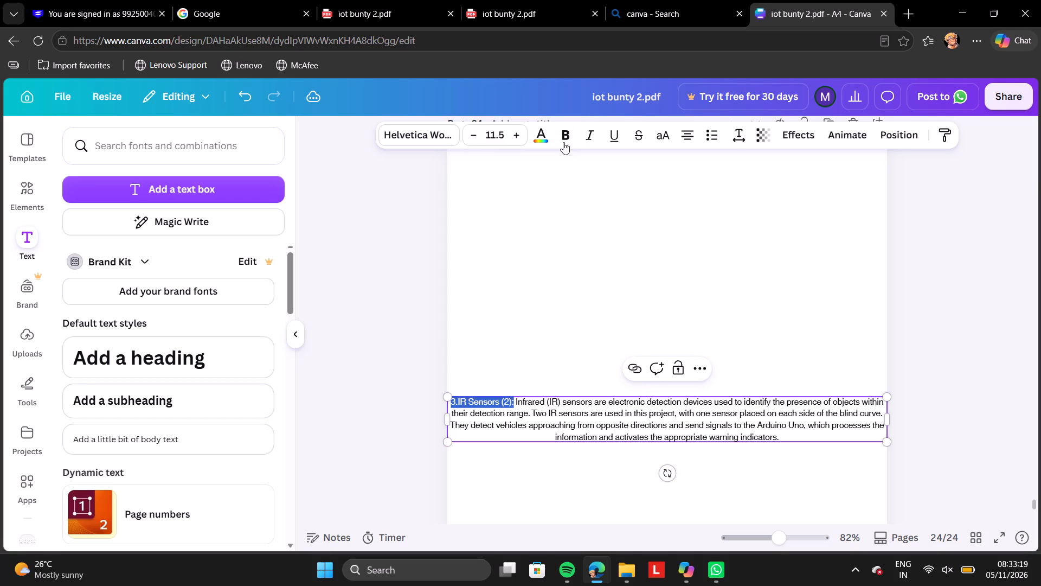
click(563, 140)
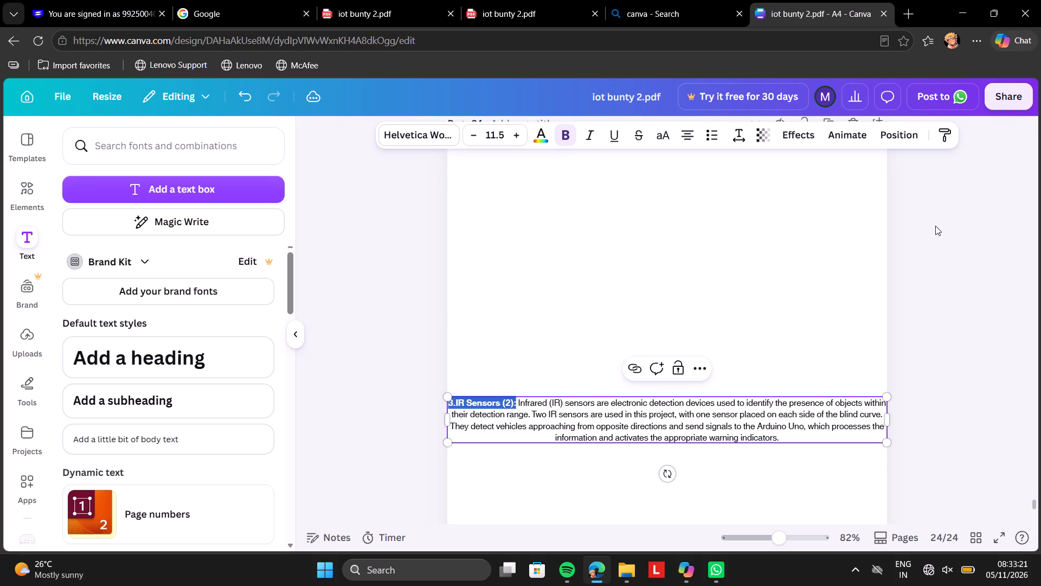
click(937, 226)
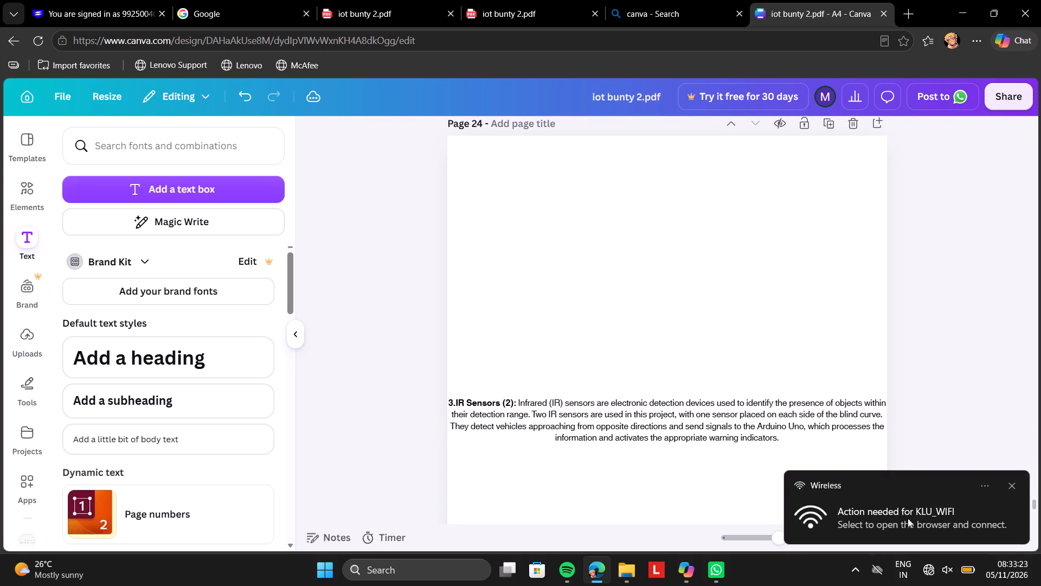
Open the Windows quick settings to get to the Wi-Fi connection.
click(931, 567)
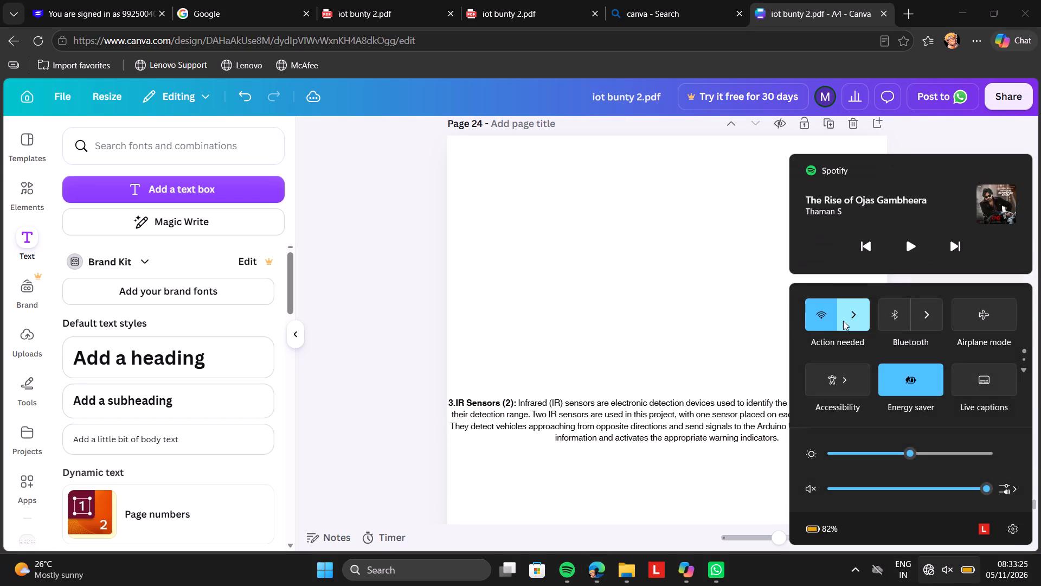
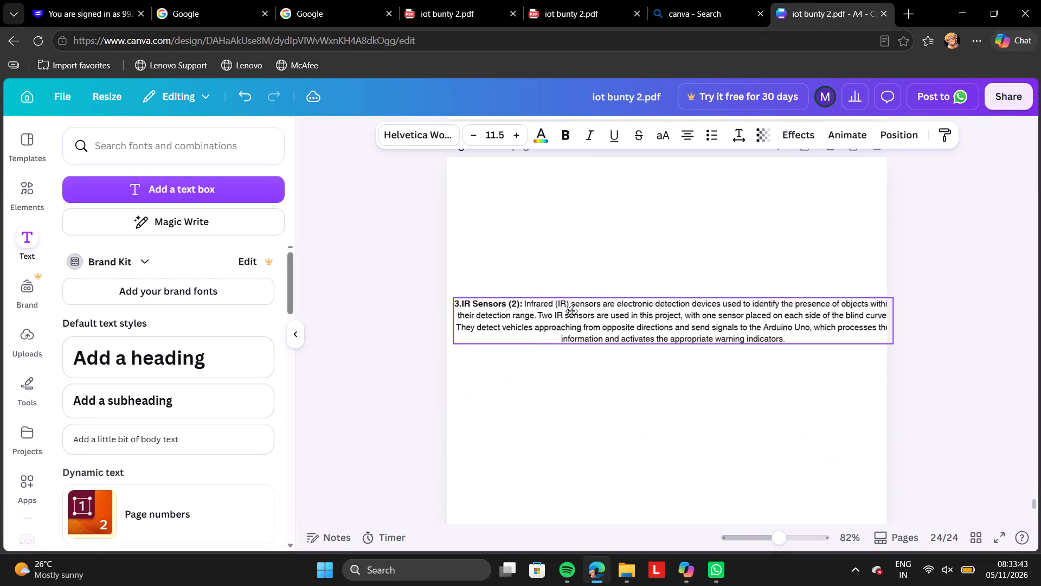
Move the IR Sensors (2) text box lower on page 24, aligning it with both side edges of the page.
drag(571, 311, 567, 380)
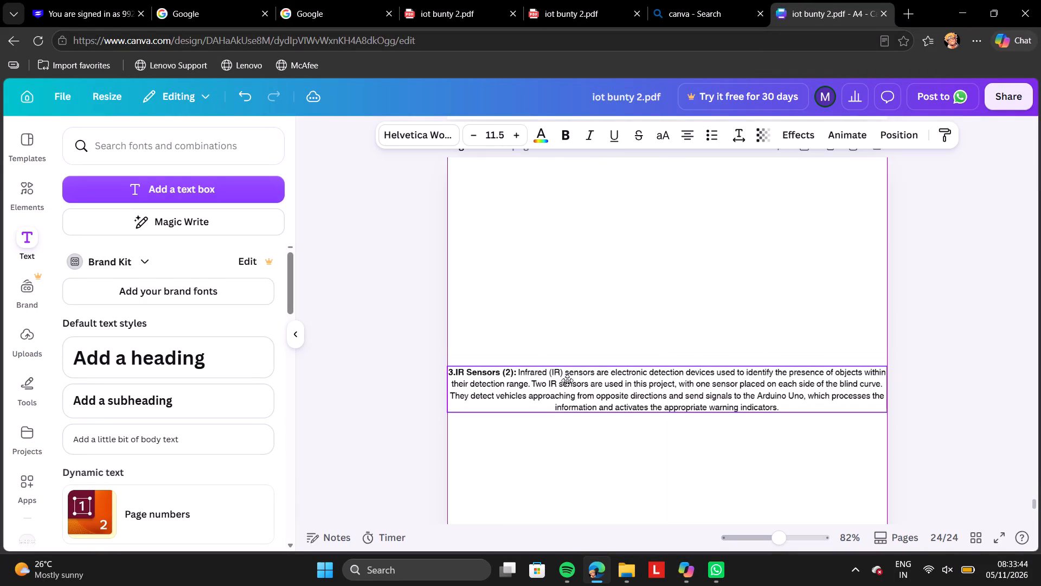
drag(567, 380, 568, 380)
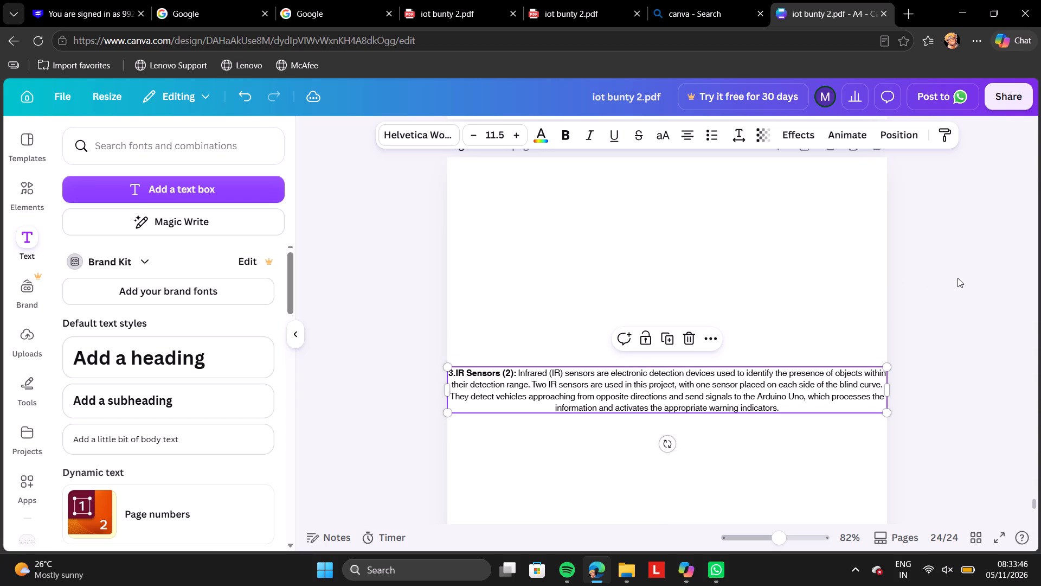
click(960, 277)
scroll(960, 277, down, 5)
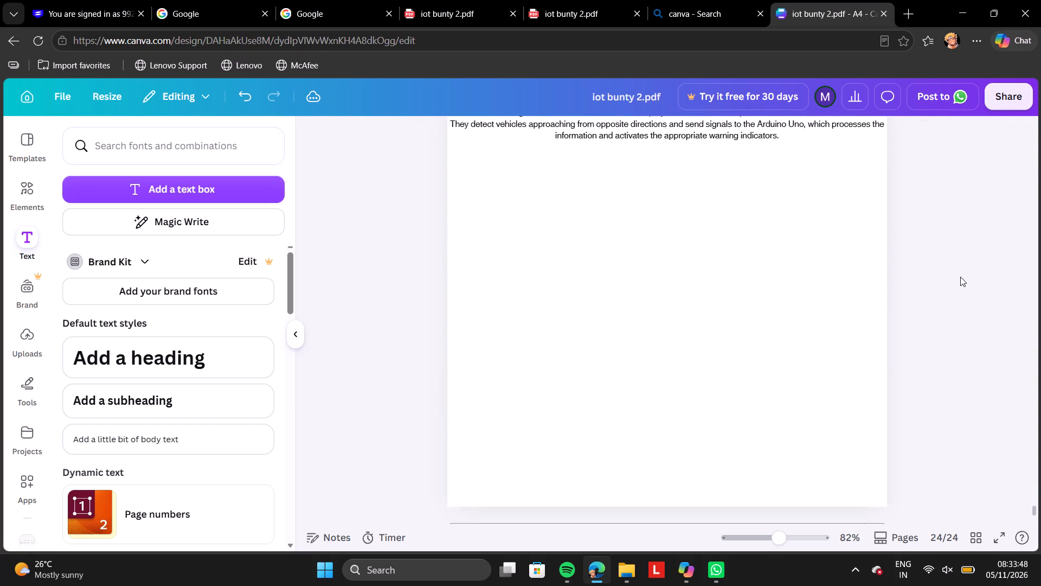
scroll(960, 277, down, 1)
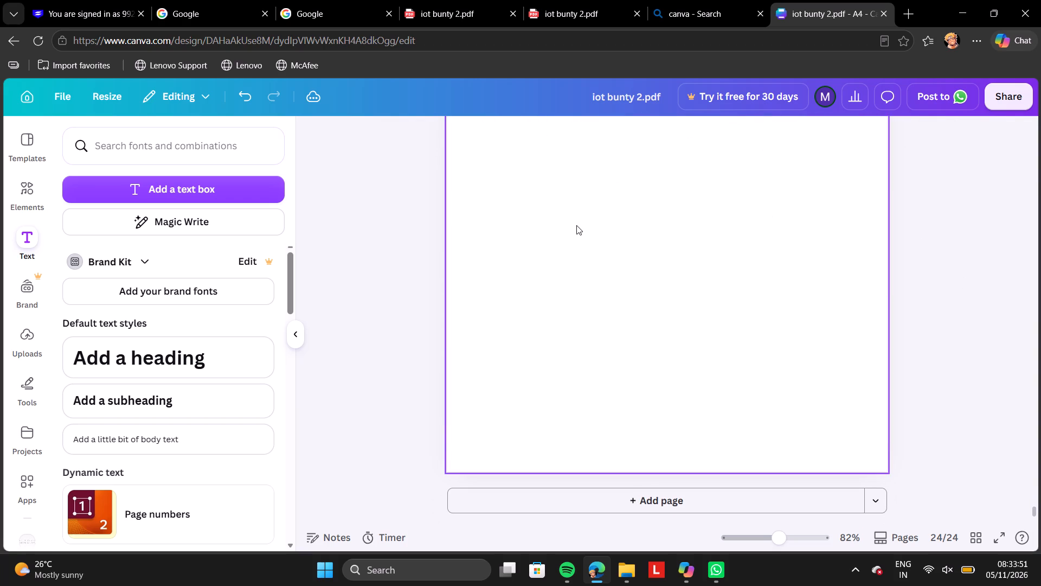
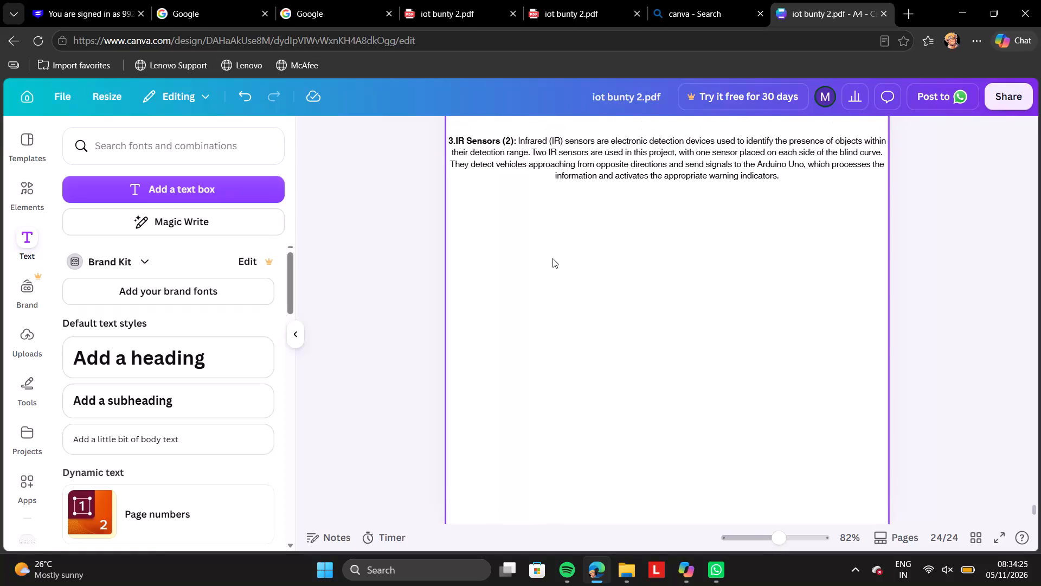
Add a text box below the IR Sensors paragraph on page 24 and replace its placeholder with the copied Red LED and Green LED descriptions.
scroll(552, 258, up, 1)
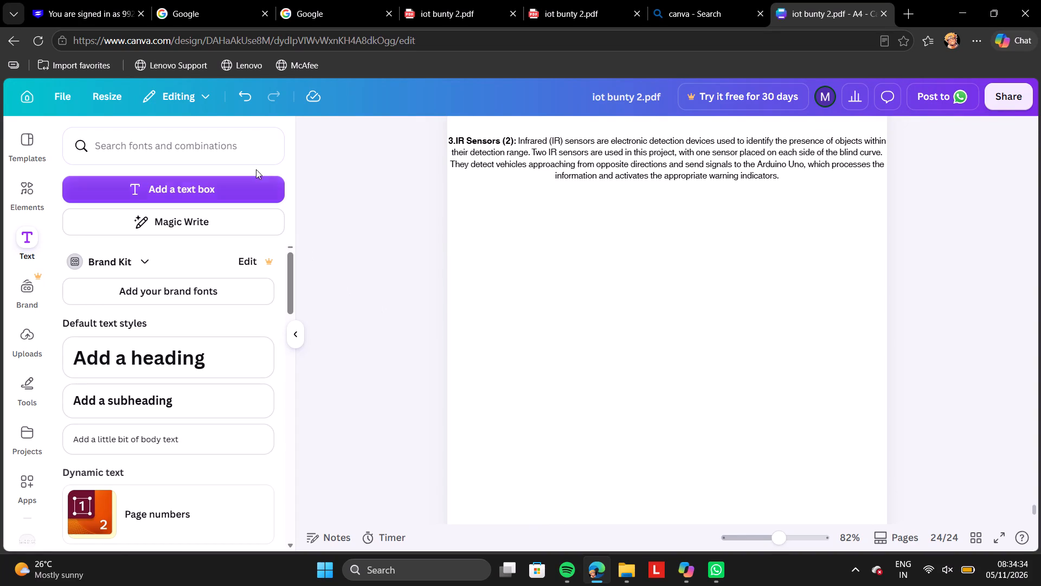
click(252, 190)
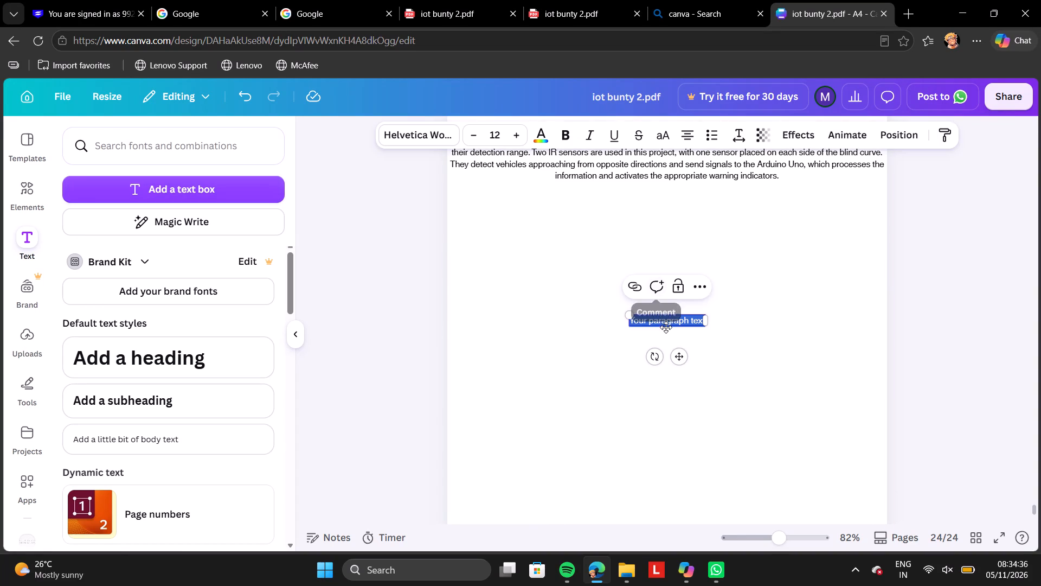
click(687, 322)
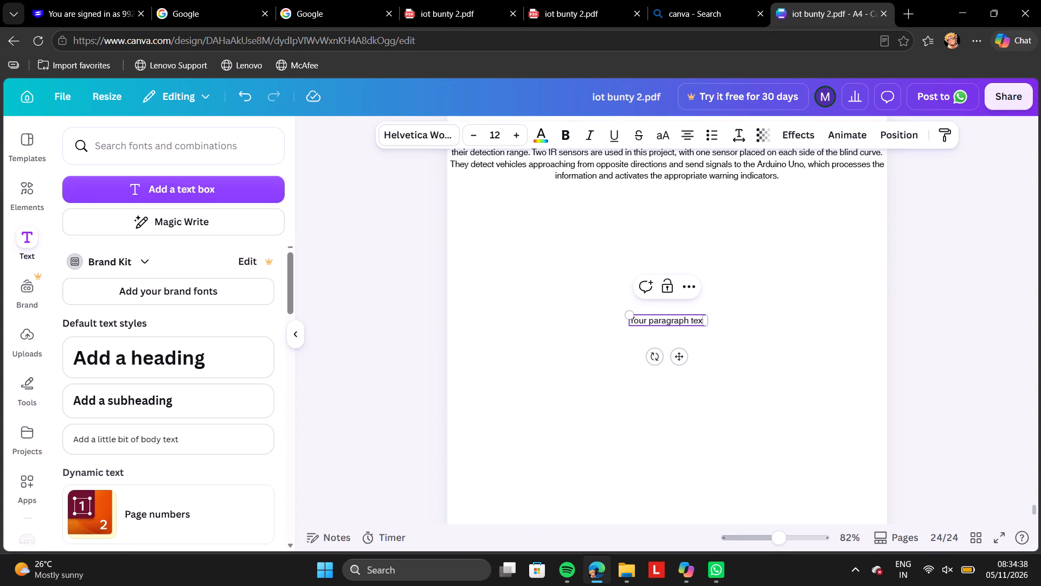
key(Right)
key(Right)
key(Right)
key(Right)
key(Right)
key(BackSpace)
key(BackSpace)
key(BackSpace)
key(BackSpace)
key(BackSpace)
key(BackSpace)
key(BackSpace)
key(BackSpace)
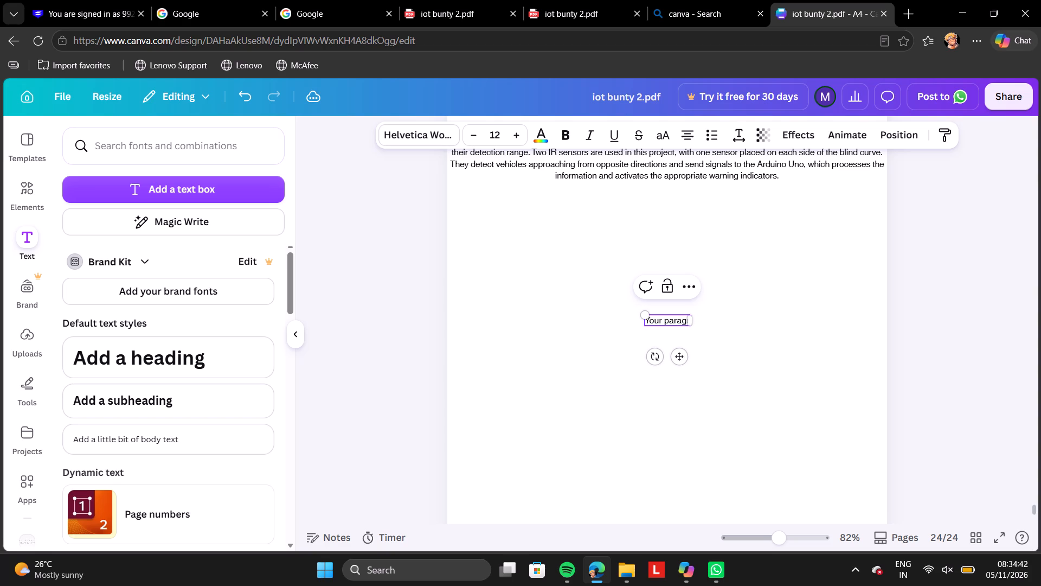
key(BackSpace)
key(BackSpace)
key(BackSpace)
key(BackSpace)
key(BackSpace)
key(BackSpace)
key(BackSpace)
key(BackSpace)
key(BackSpace)
key(BackSpace)
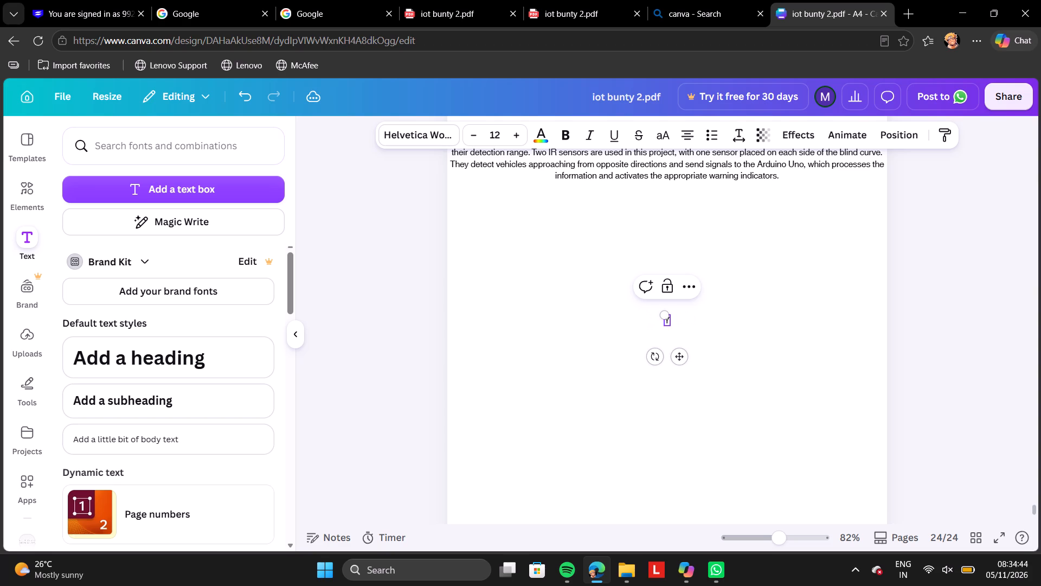
key(BackSpace)
key(ctrl+v)
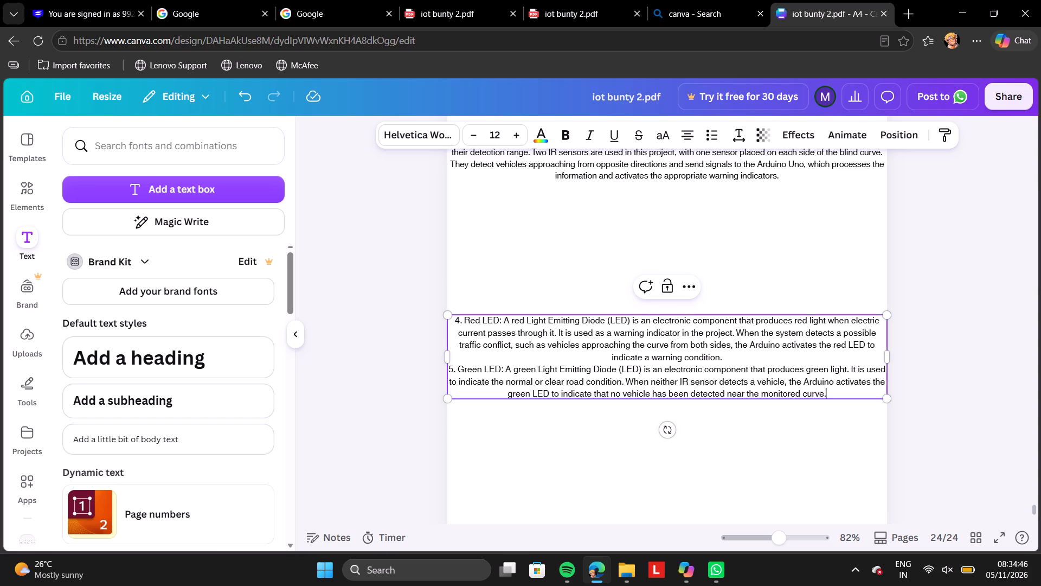
Remove the number "5." before the Green LED description and indent its first line with six spaces.
click(457, 370)
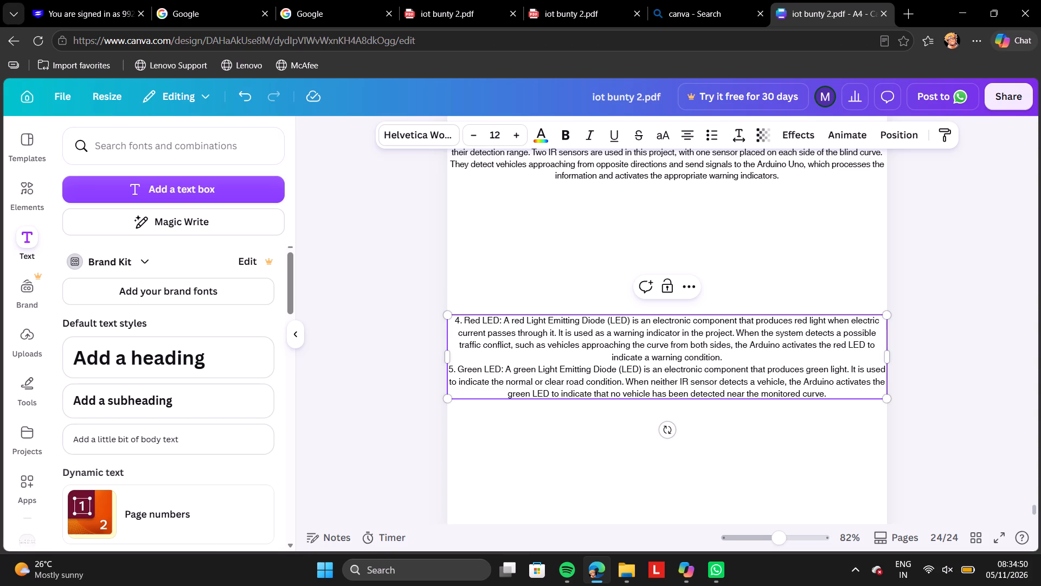
key(BackSpace)
key(BackSpace)
key(BackSpace)
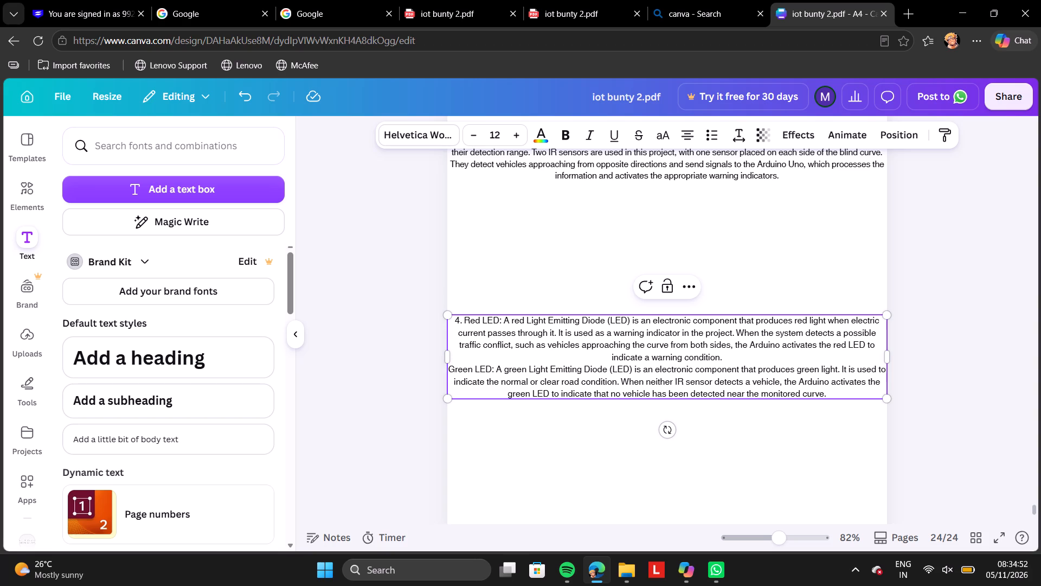
key(space)
key(space)
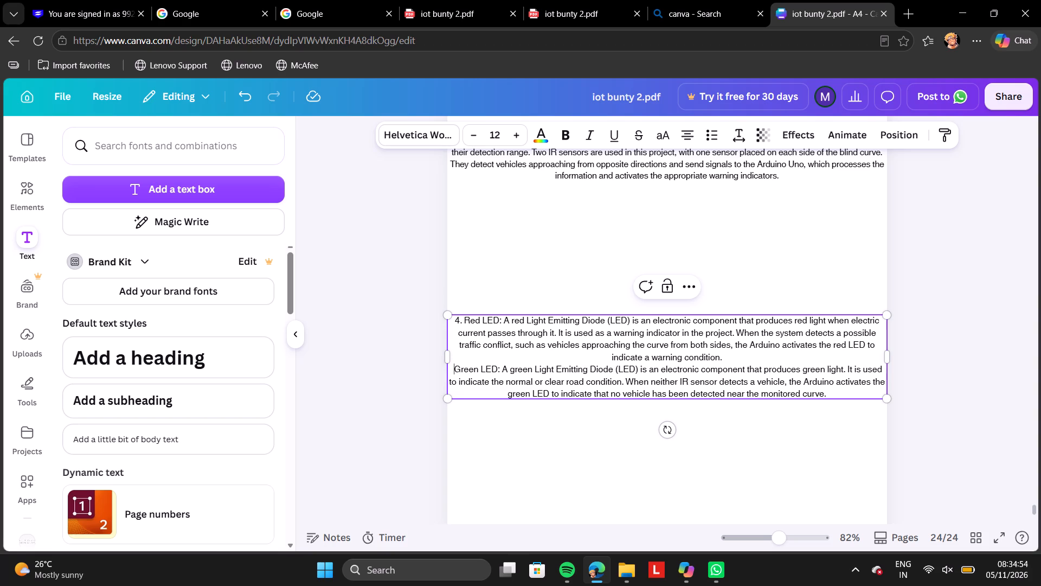
key(space)
key(space)
key(space)
key(space)
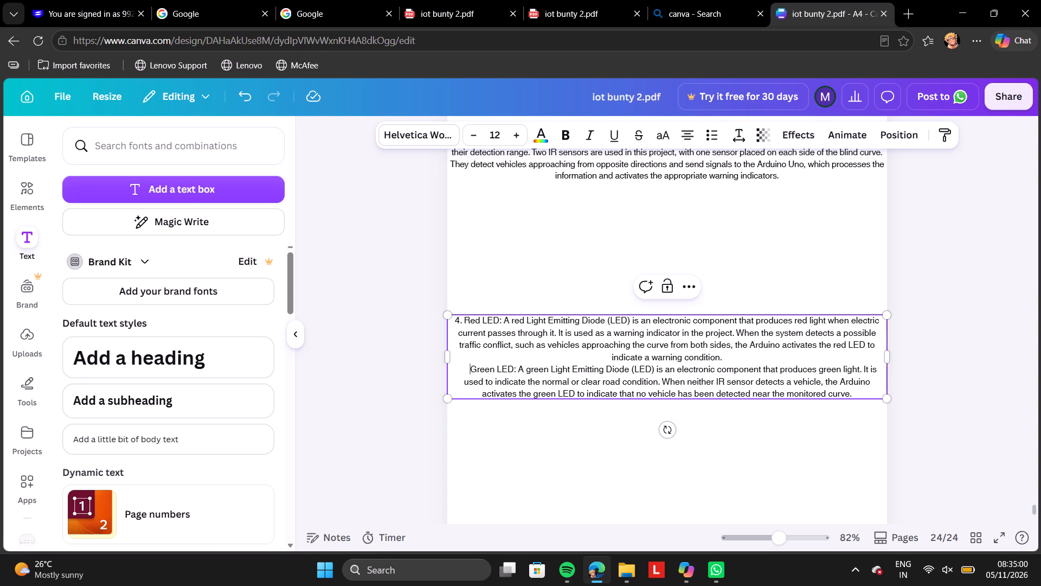
Make the "Red LED:" and "Green LED:" labels bold in the LED text box.
drag(460, 320, 504, 324)
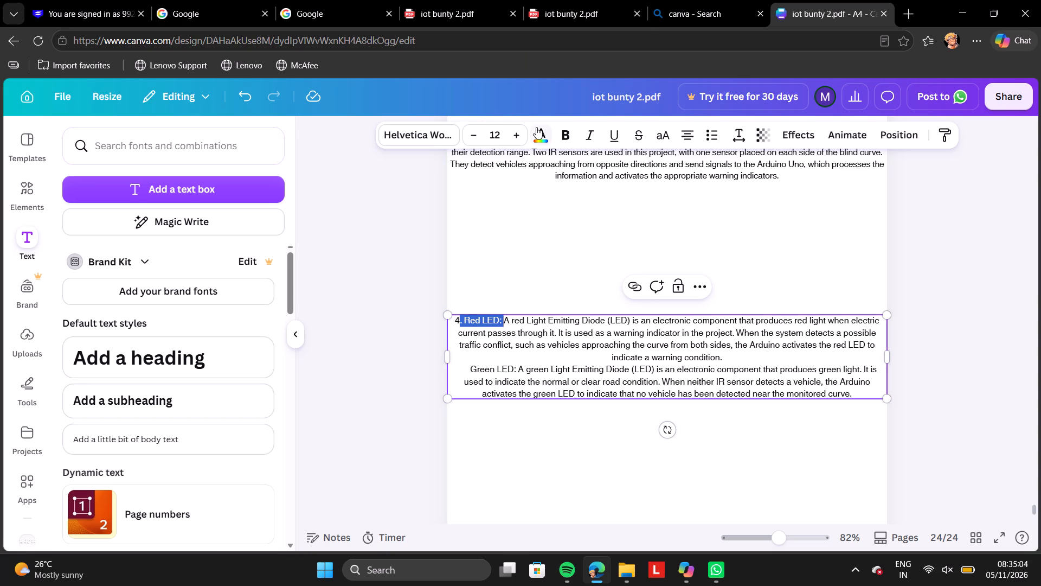
click(561, 133)
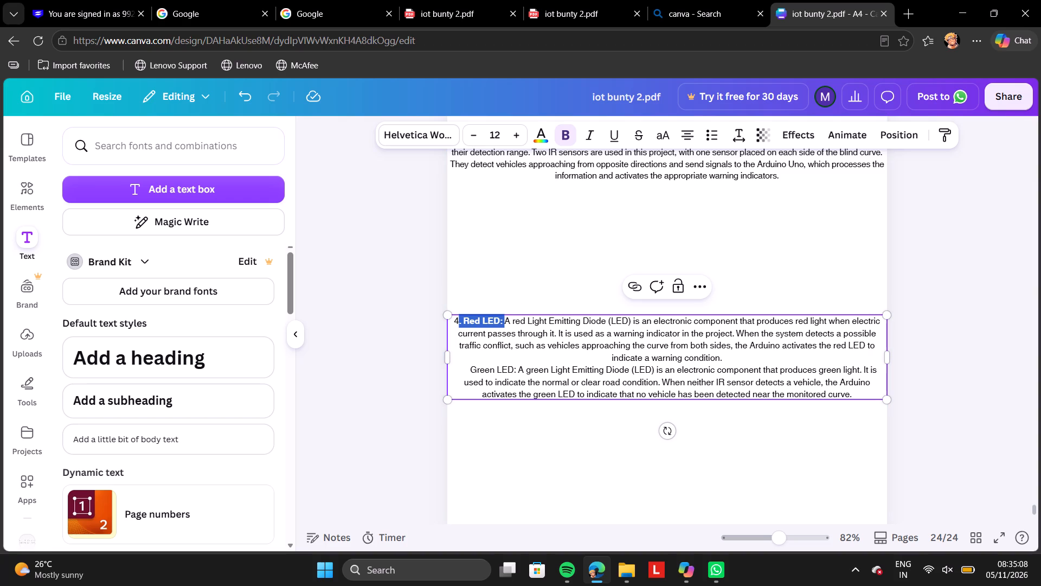
drag(469, 374, 520, 364)
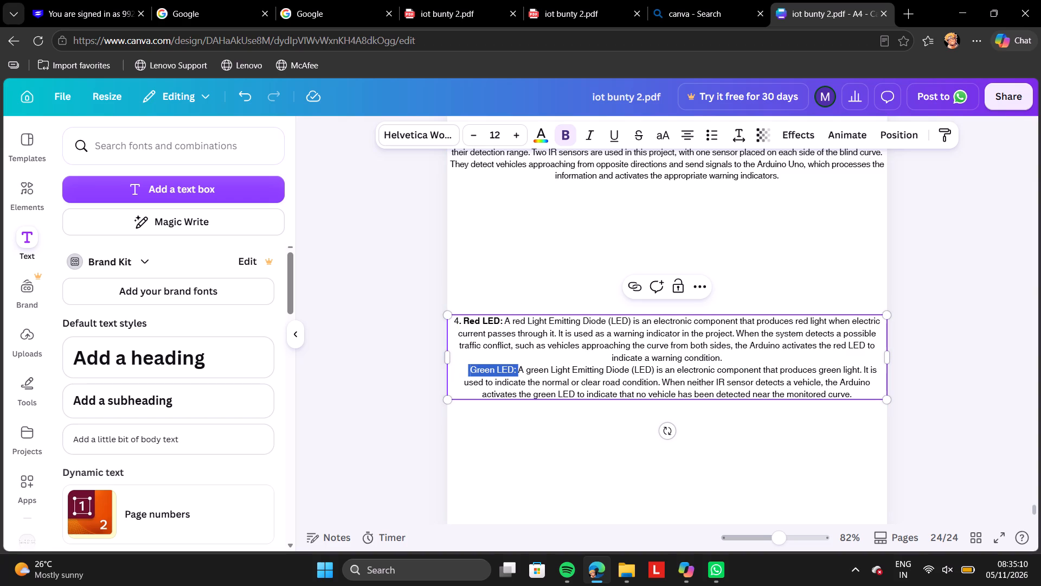
drag(520, 364, 519, 365)
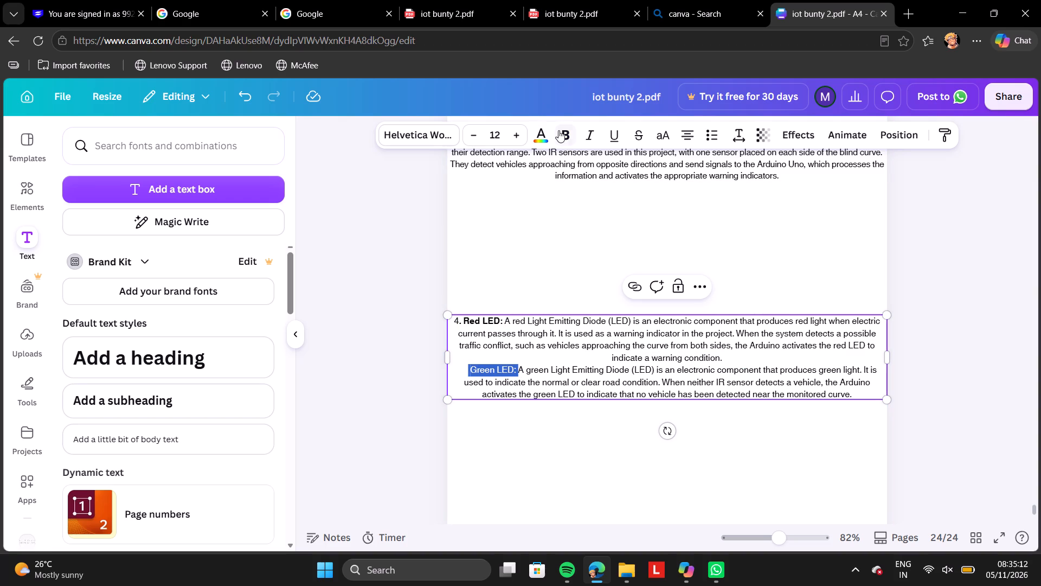
click(559, 131)
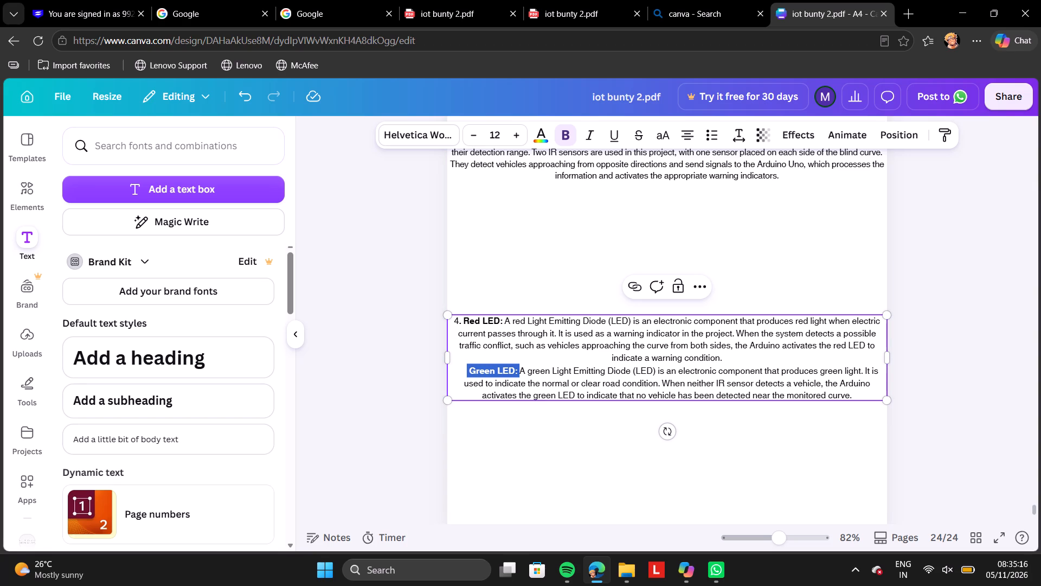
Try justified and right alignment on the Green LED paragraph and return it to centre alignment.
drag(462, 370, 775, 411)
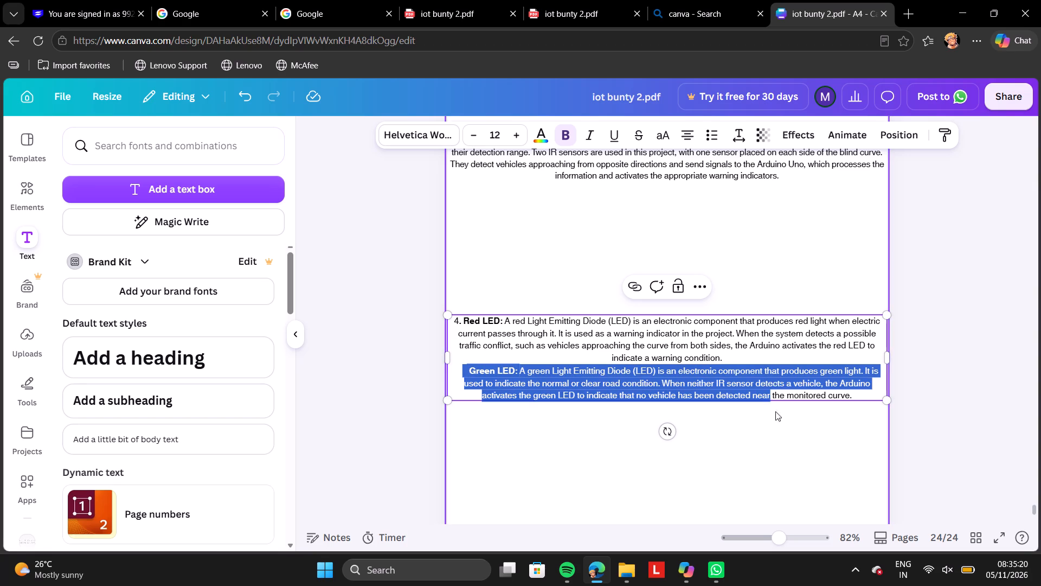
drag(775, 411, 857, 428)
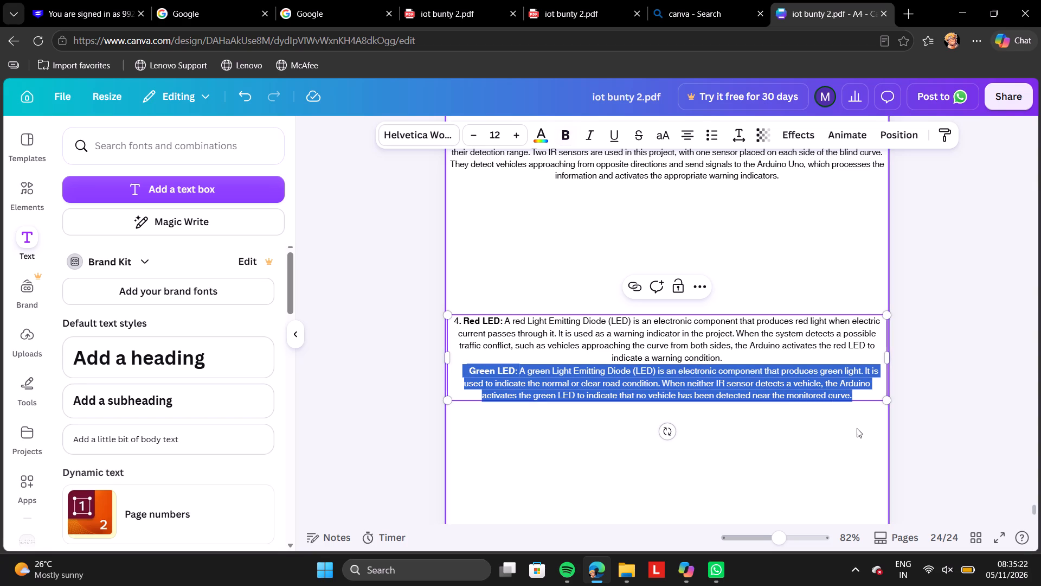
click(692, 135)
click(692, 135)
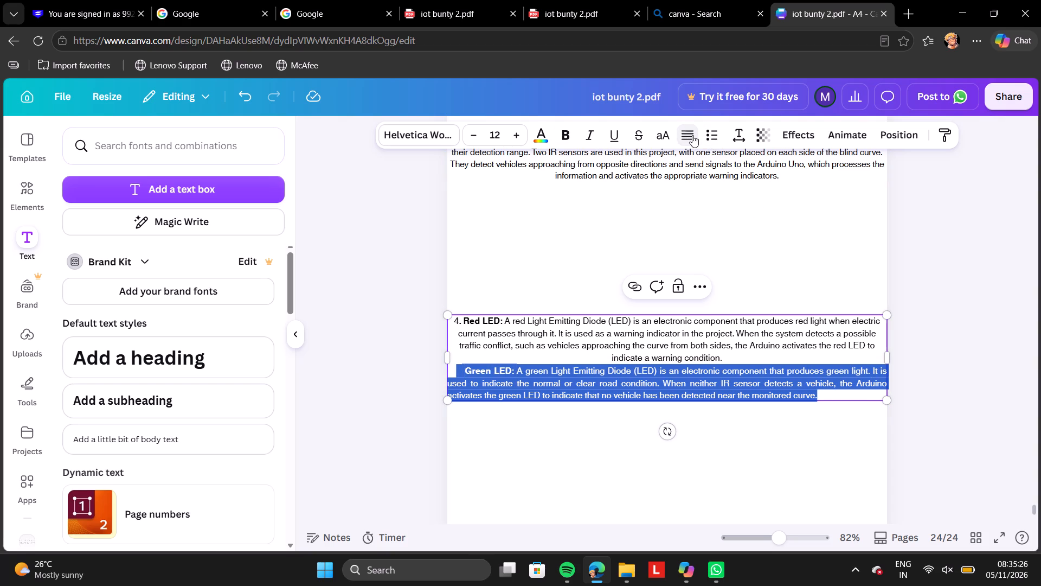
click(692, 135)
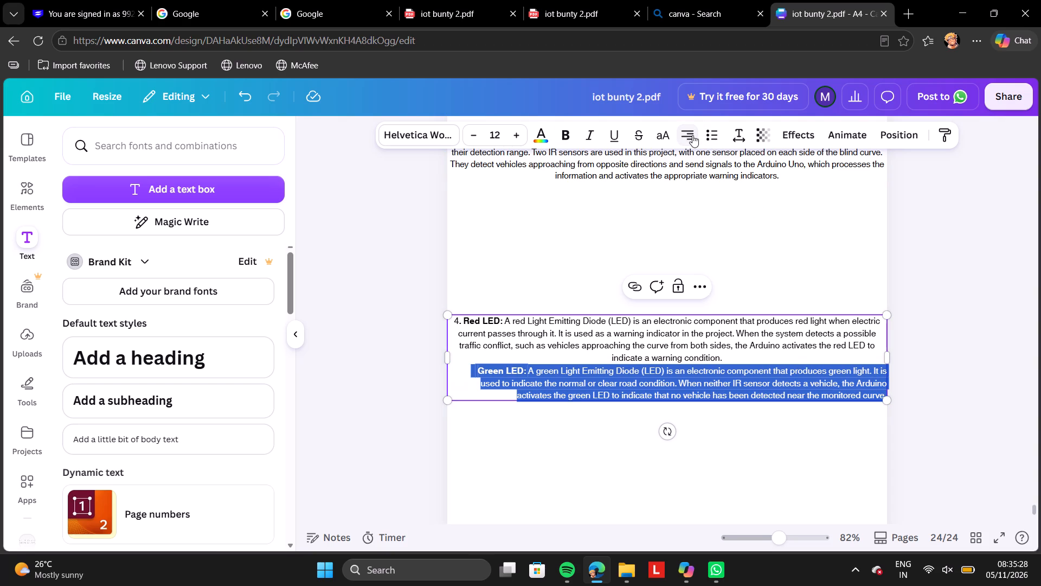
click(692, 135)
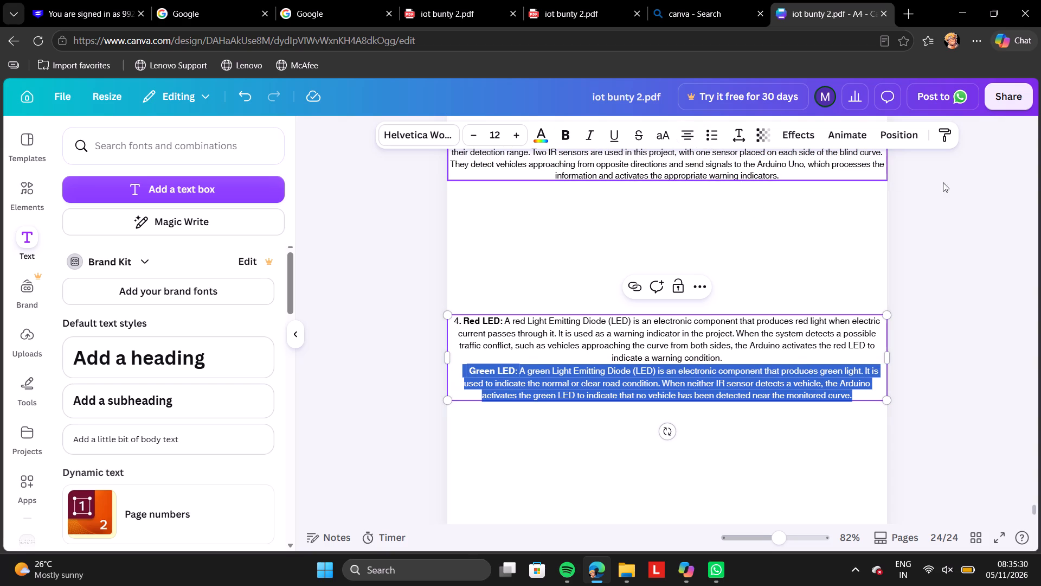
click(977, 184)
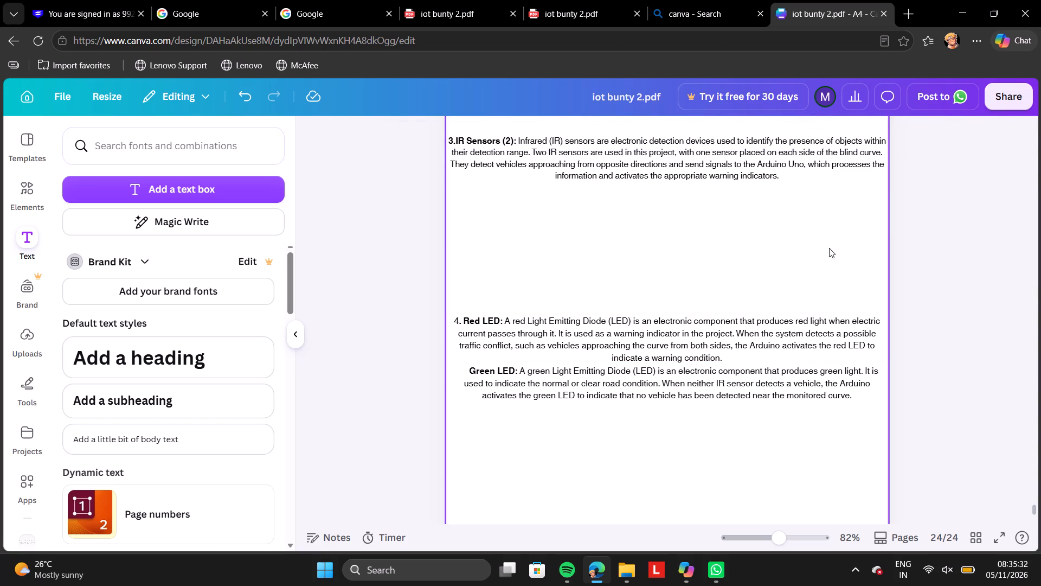
Move the Red LED and Green LED text box down near the bottom edge of page 24, centred horizontally.
drag(625, 341, 624, 481)
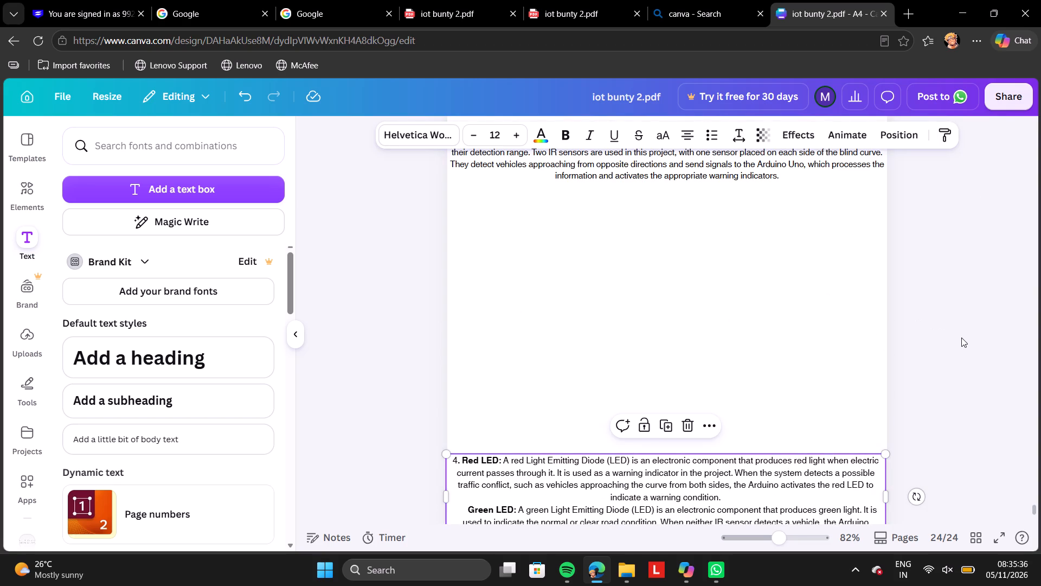
scroll(961, 337, down, 2)
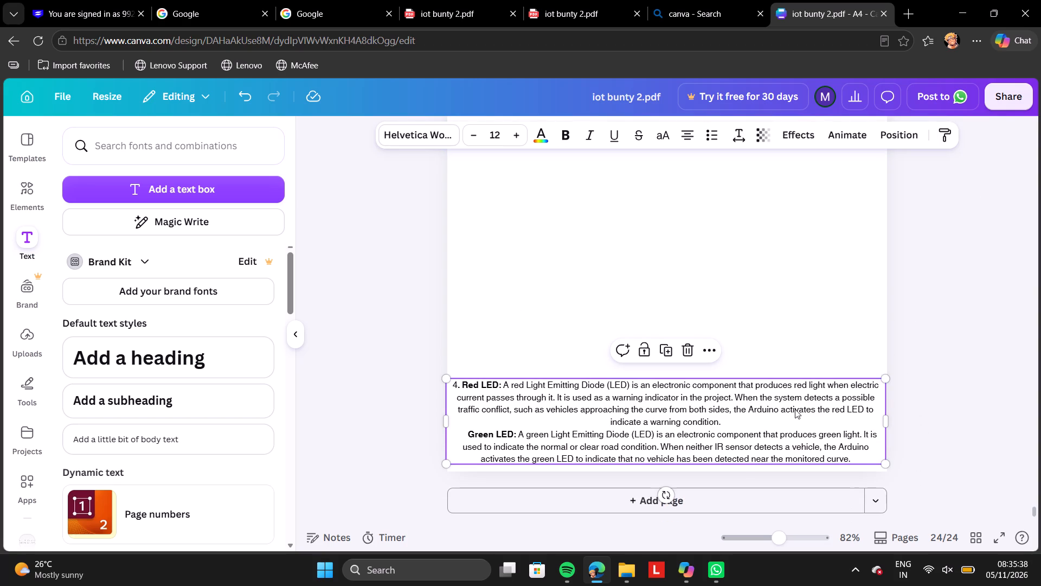
drag(790, 407, 793, 386)
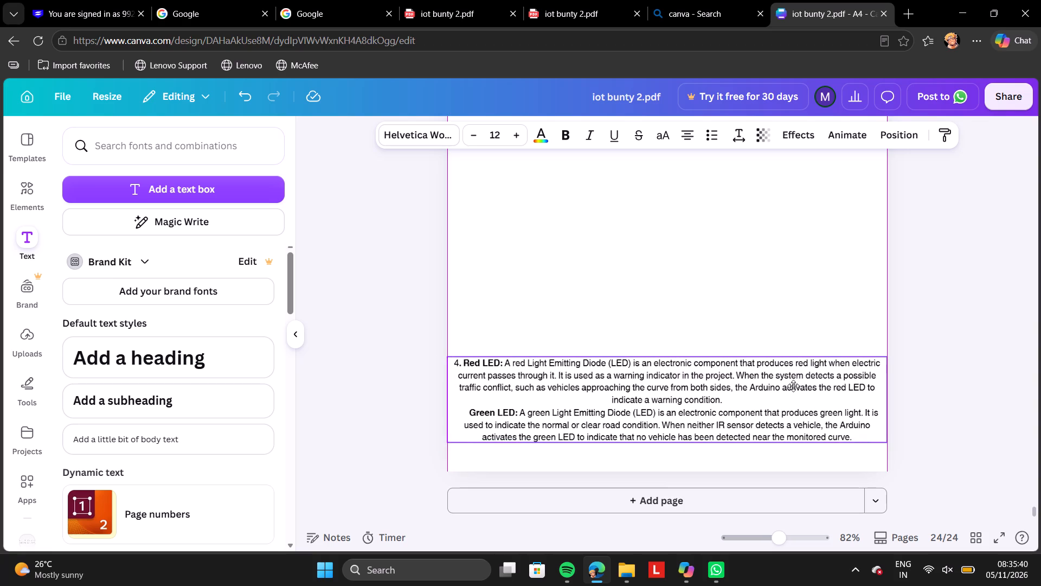
drag(793, 386, 793, 383)
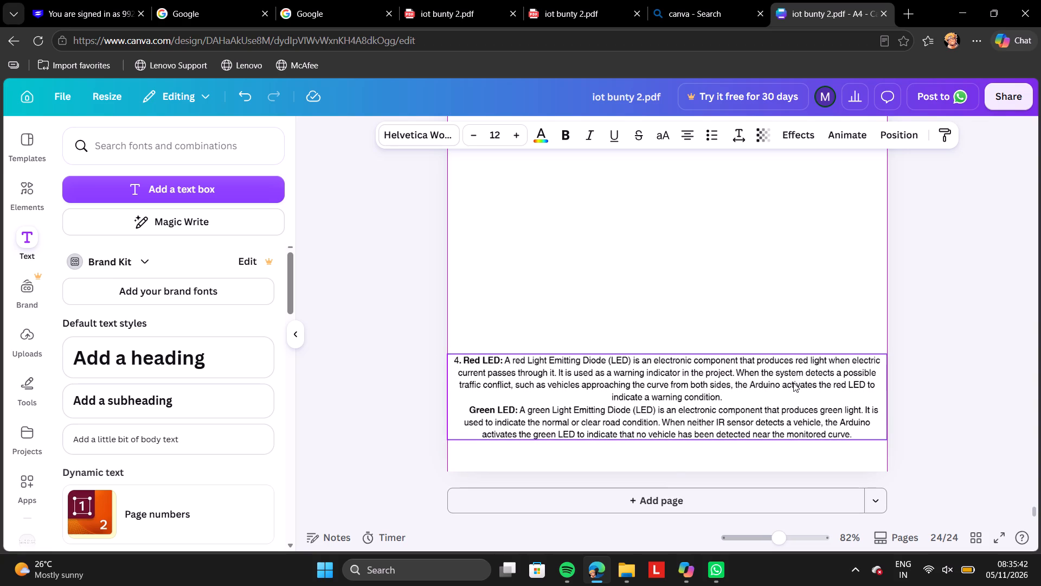
click(986, 324)
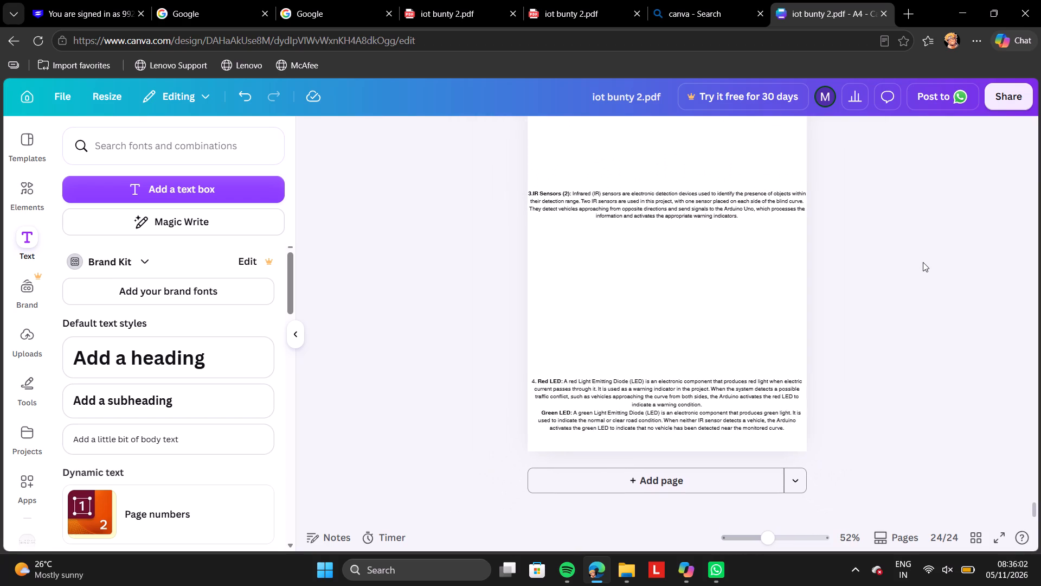
Capture a rectangular screenshot of the whole of page 24 with Snipping Tool.
scroll(956, 199, up, 1)
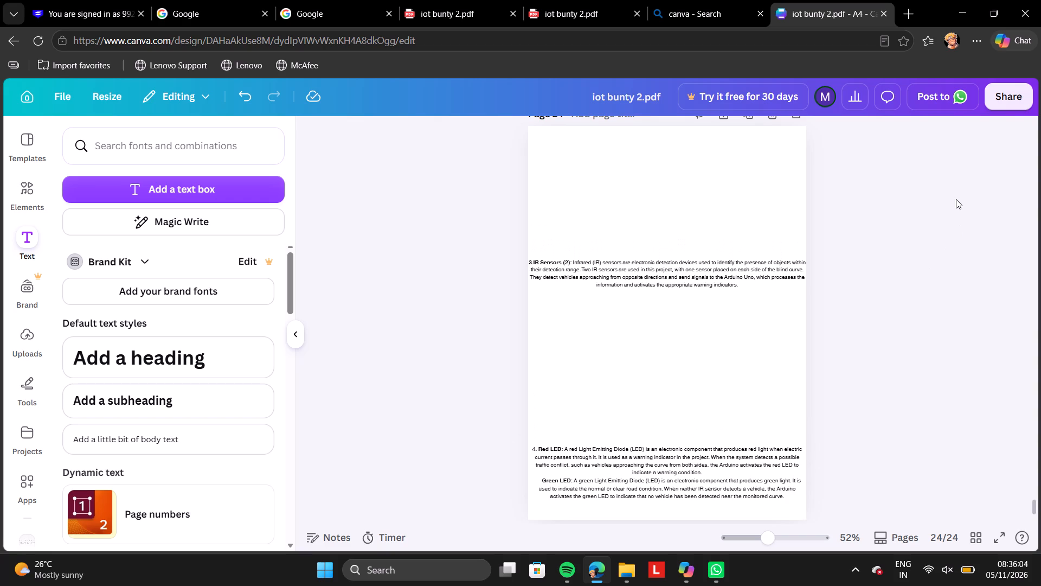
scroll(956, 199, up, 2)
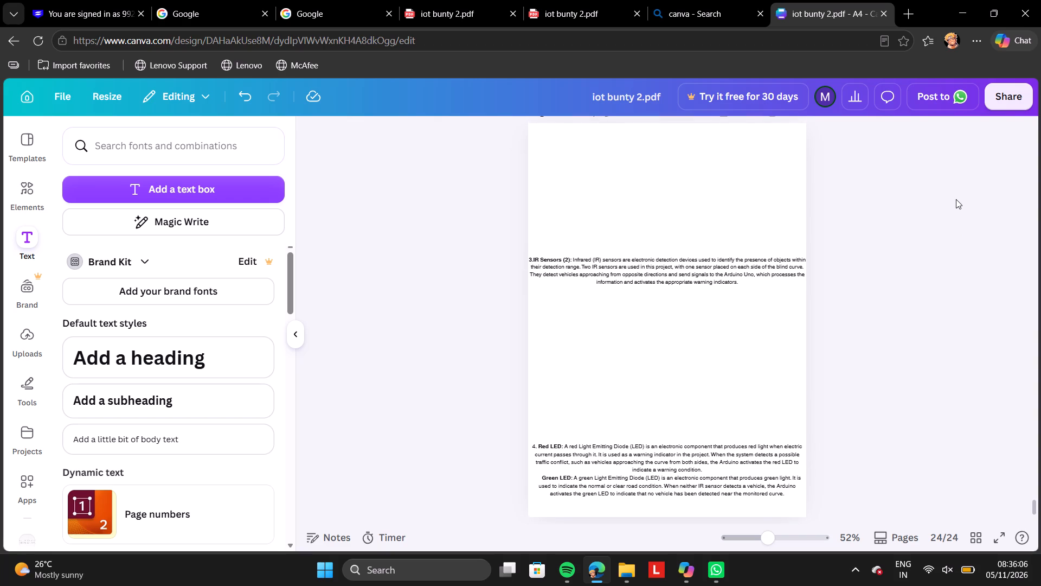
scroll(956, 199, up, 2)
key(Print)
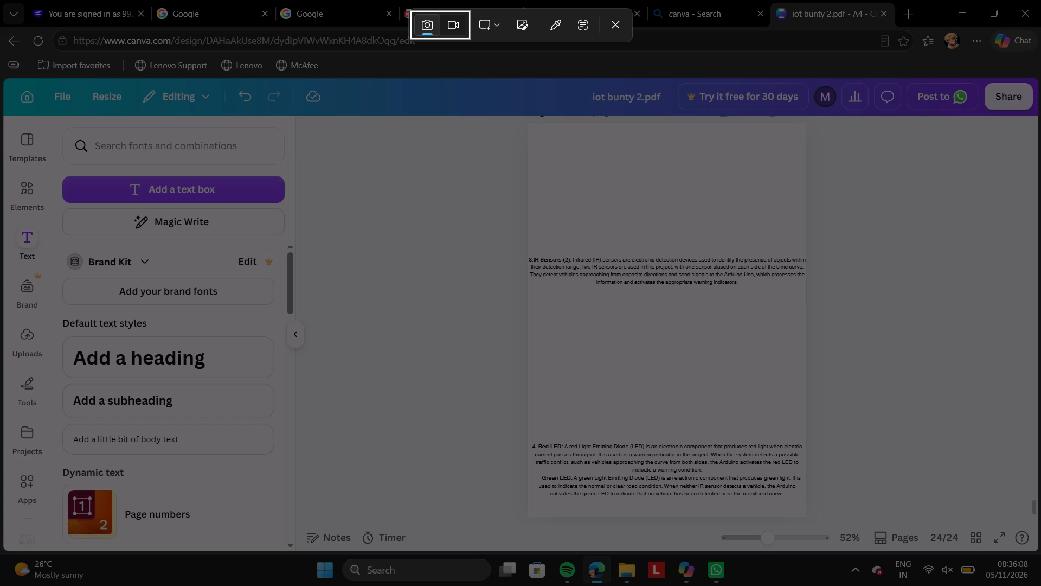
drag(527, 123, 765, 493)
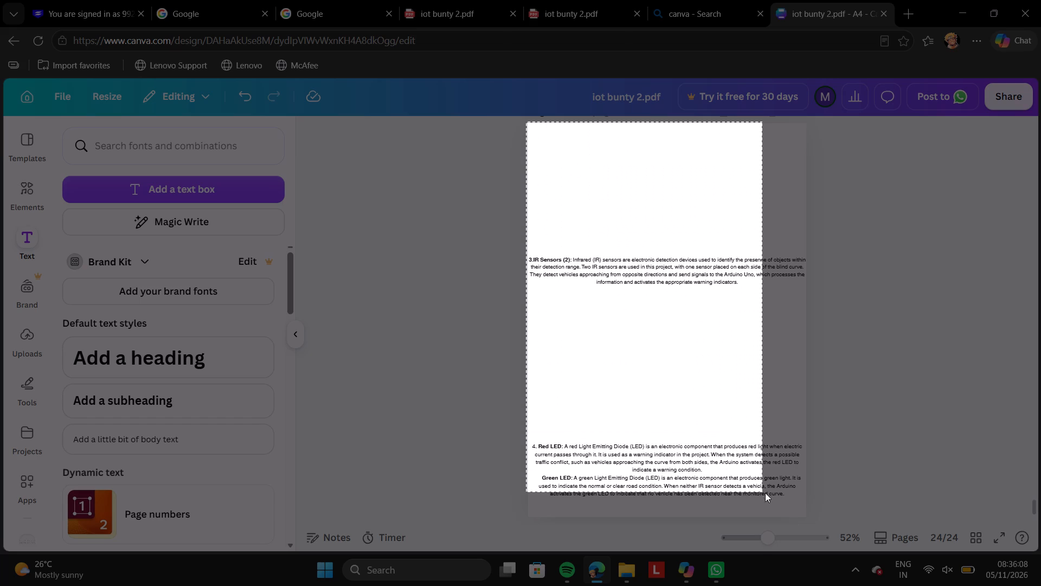
drag(765, 493, 802, 515)
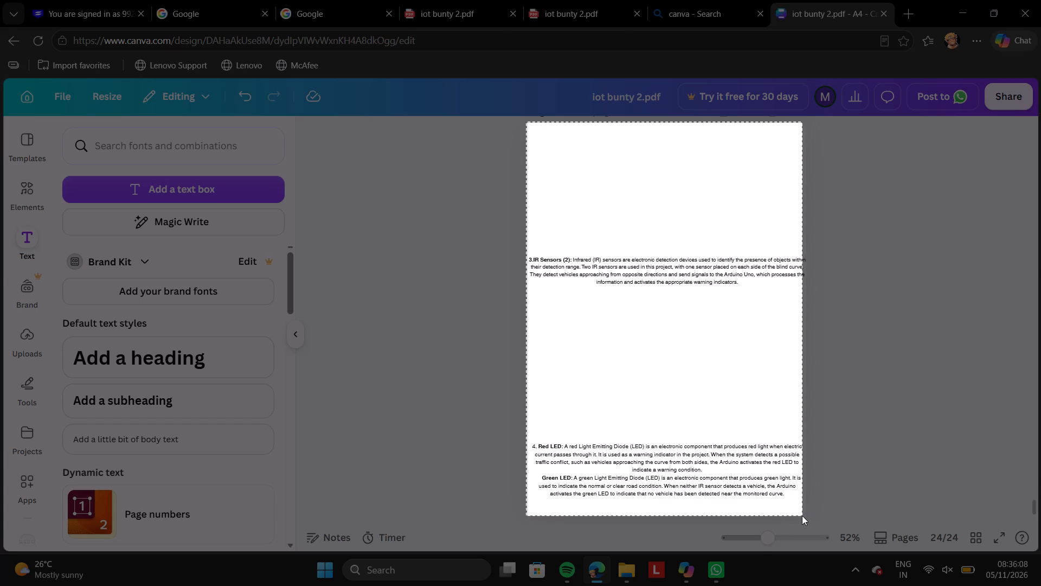
drag(802, 515, 807, 517)
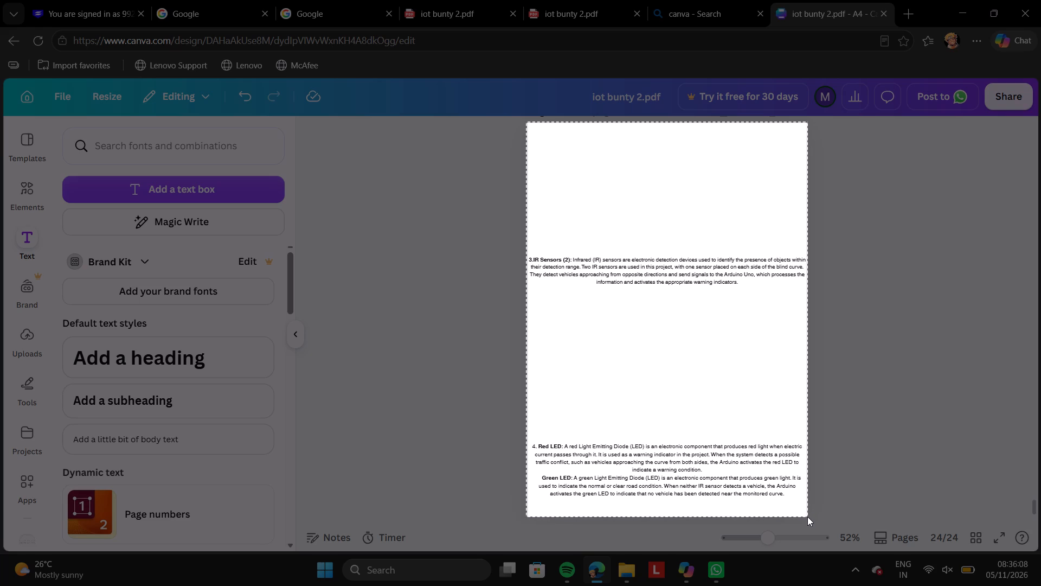
drag(807, 517, 808, 515)
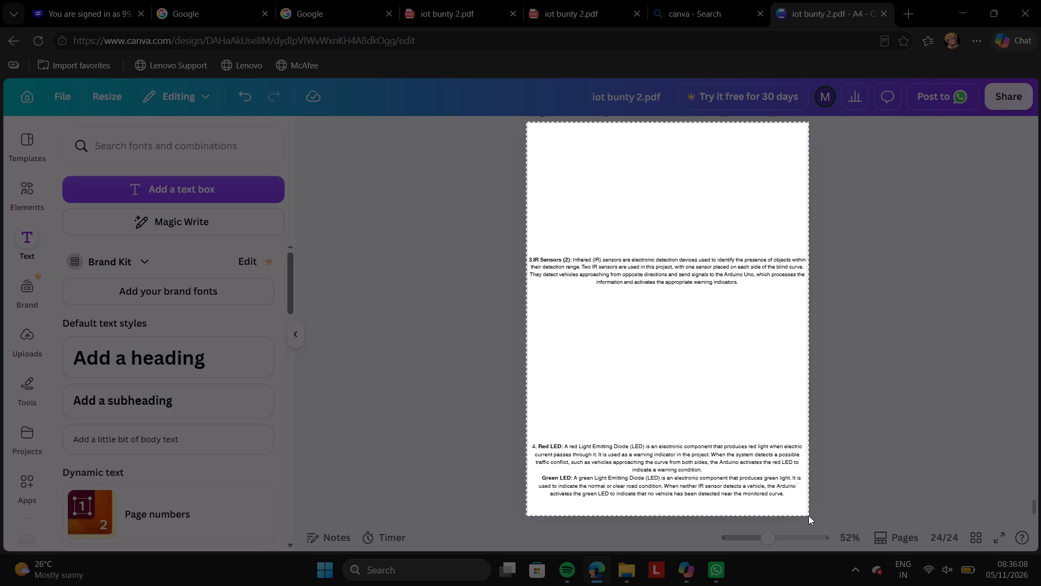
drag(808, 515, 806, 515)
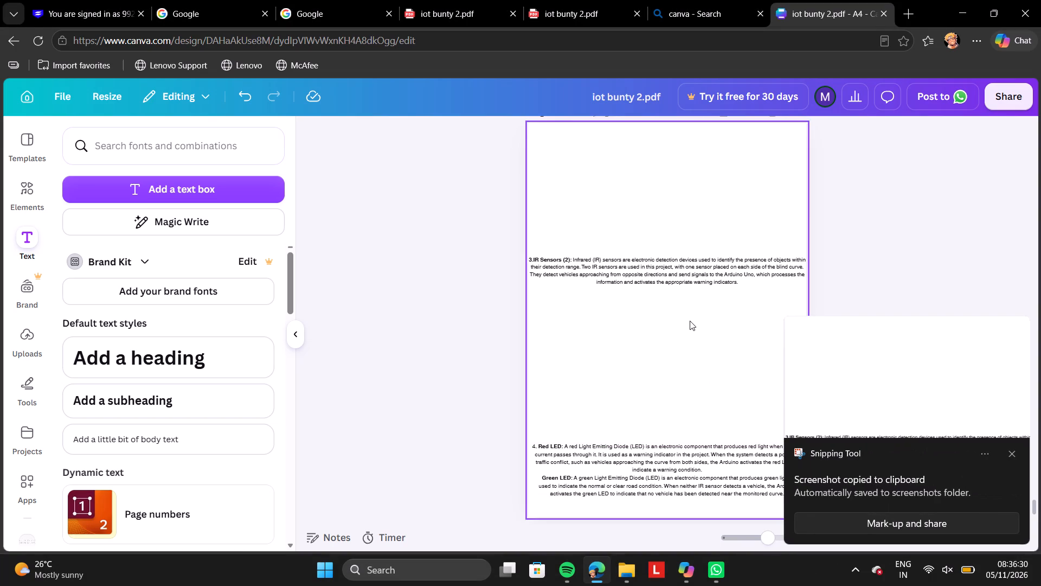
Add a new blank page after page 24.
scroll(690, 321, down, 5)
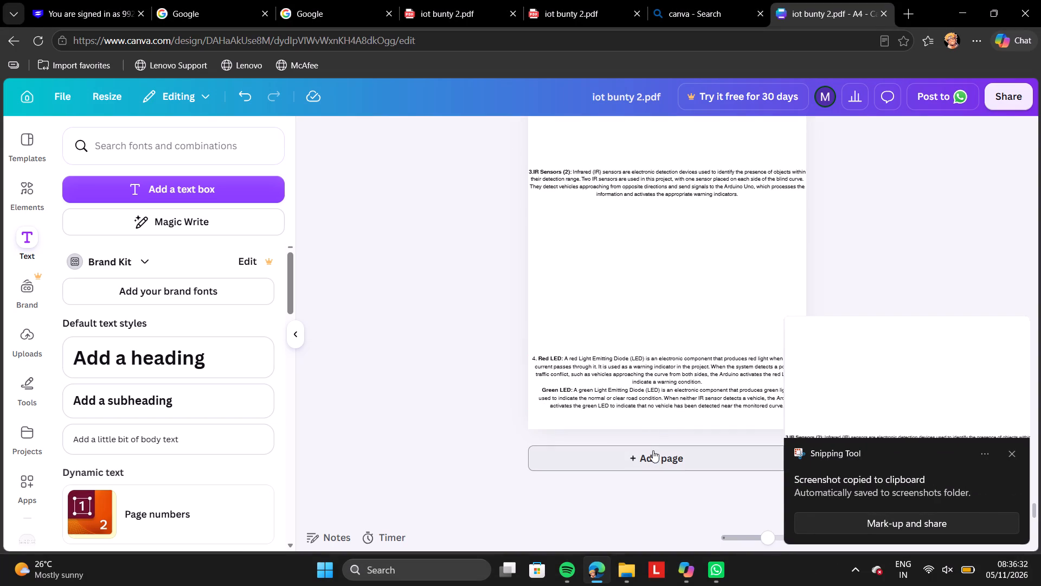
click(653, 450)
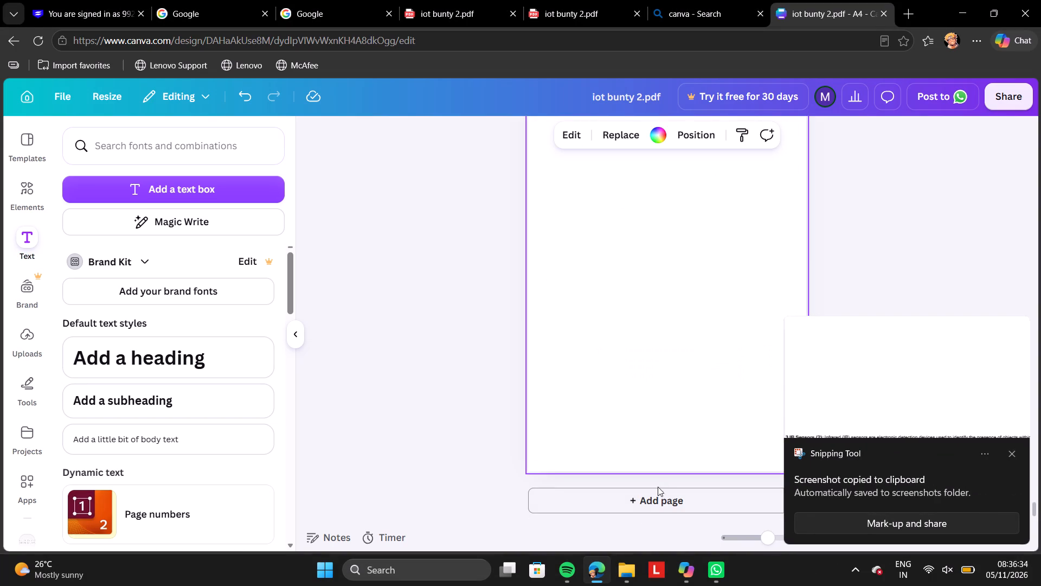
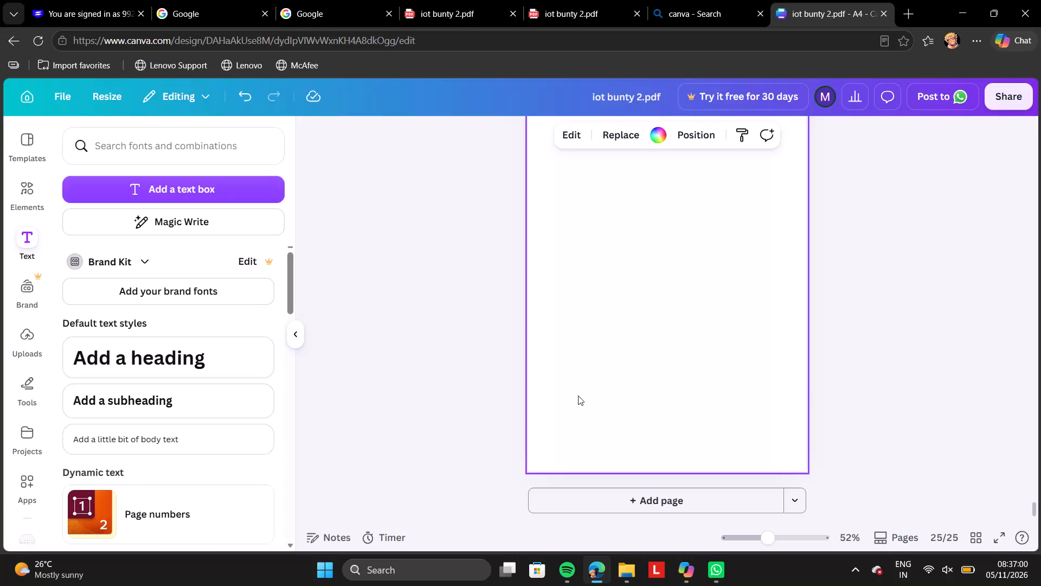
Add a text box to page 25 and replace its placeholder text with the pasted heading "Prototype and implementation".
scroll(578, 396, up, 1)
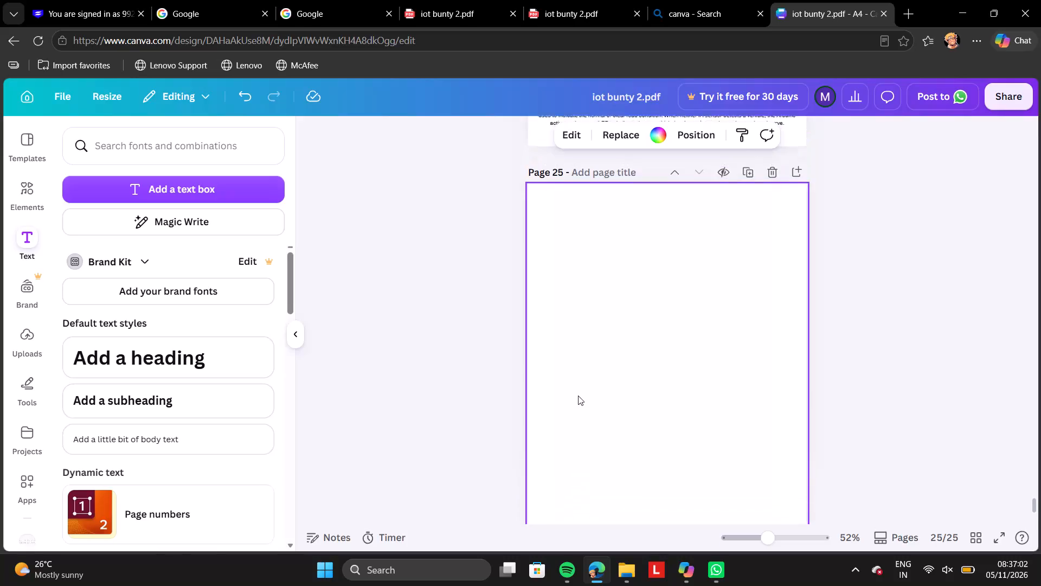
scroll(578, 396, up, 1)
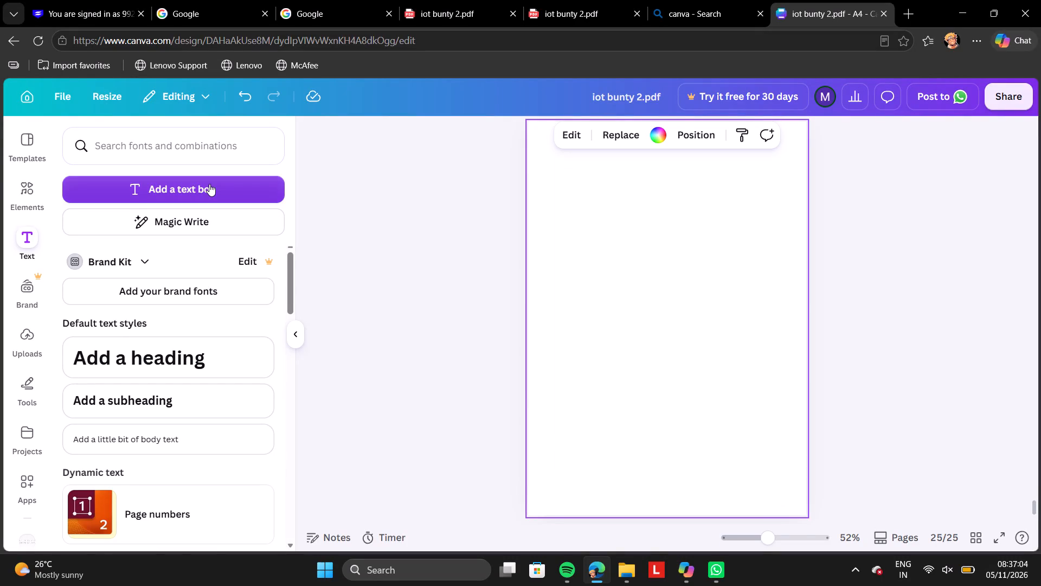
click(209, 184)
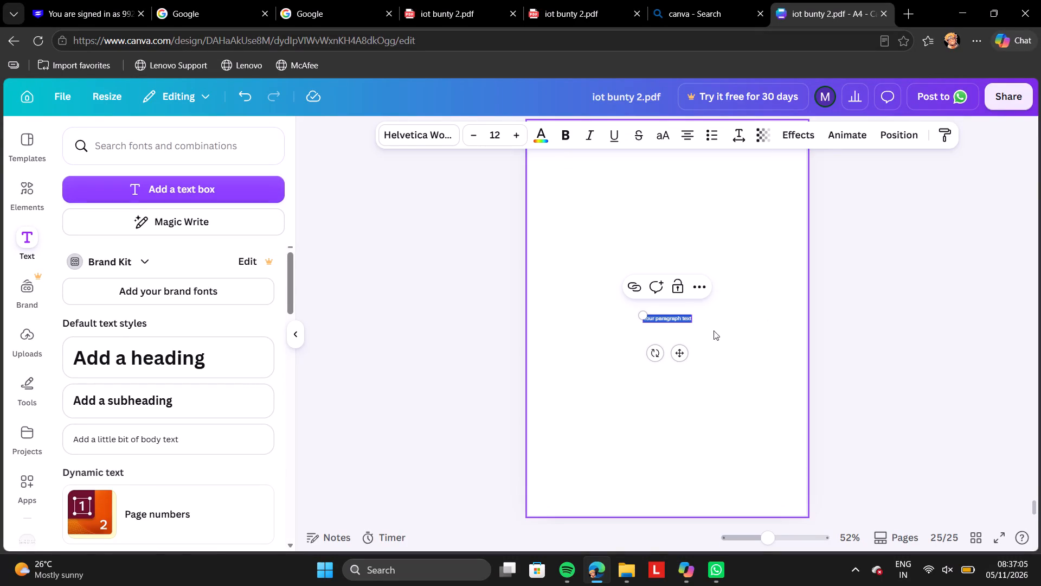
click(692, 320)
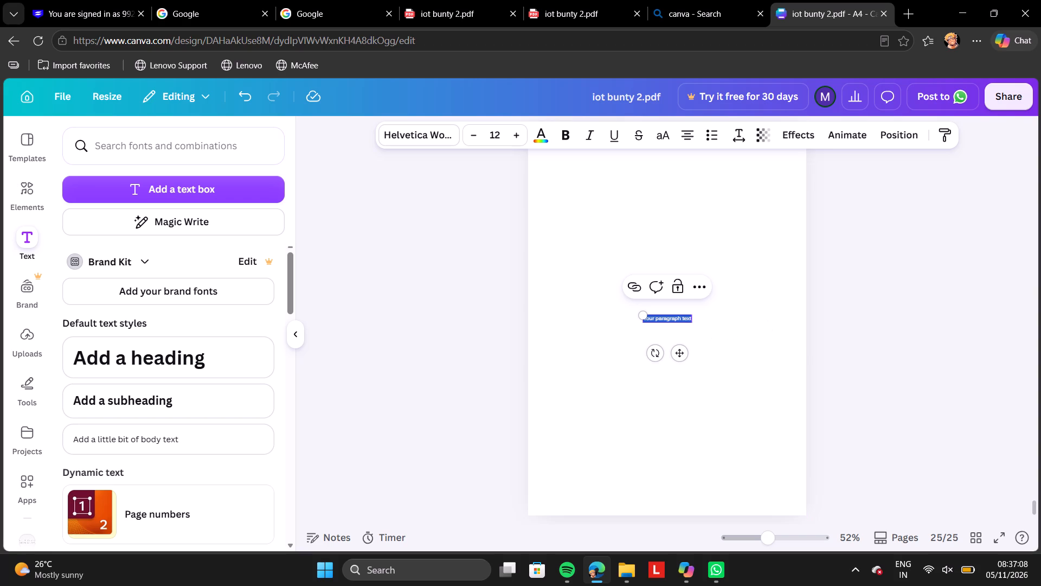
click(684, 320)
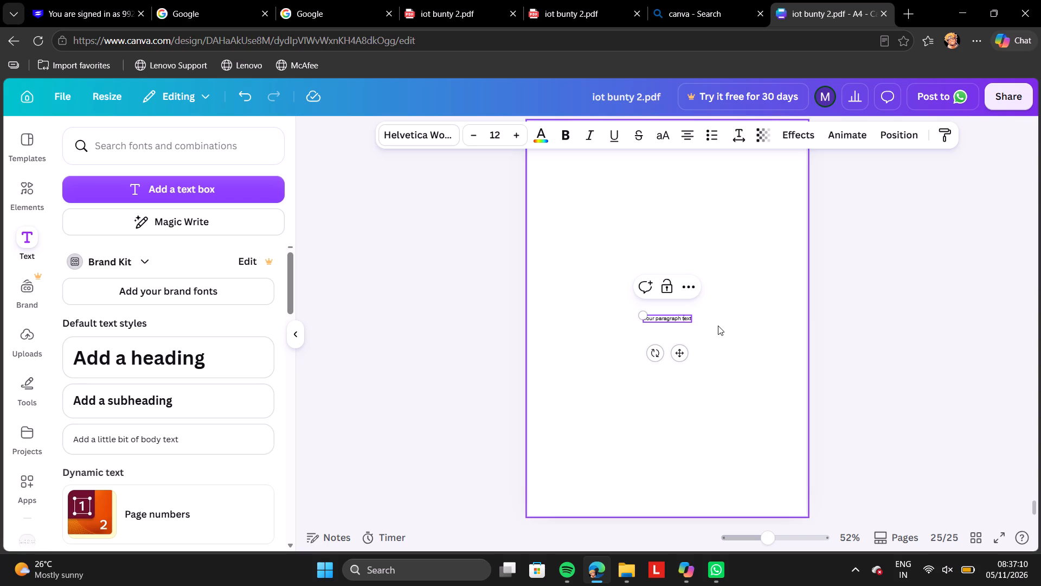
key(Right)
key(Right)
key(Right)
key(BackSpace)
key(BackSpace)
key(BackSpace)
key(BackSpace)
key(BackSpace)
key(BackSpace)
key(BackSpace)
key(BackSpace)
key(BackSpace)
key(BackSpace)
key(BackSpace)
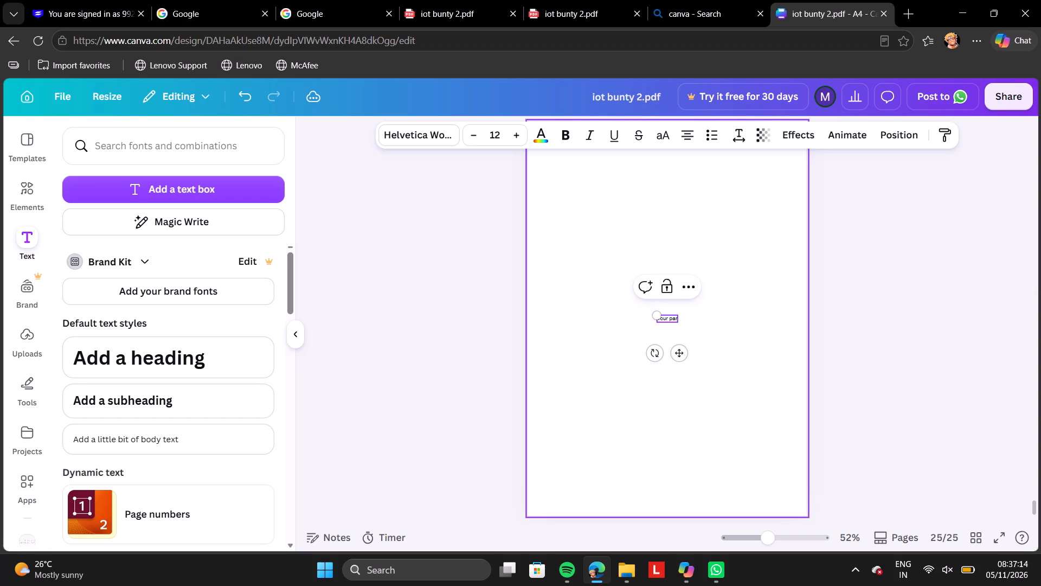
key(BackSpace)
key(BackSpace)
key(BackSpace)
key(BackSpace)
key(BackSpace)
key(BackSpace)
key(BackSpace)
key(BackSpace)
key(ctrl+v)
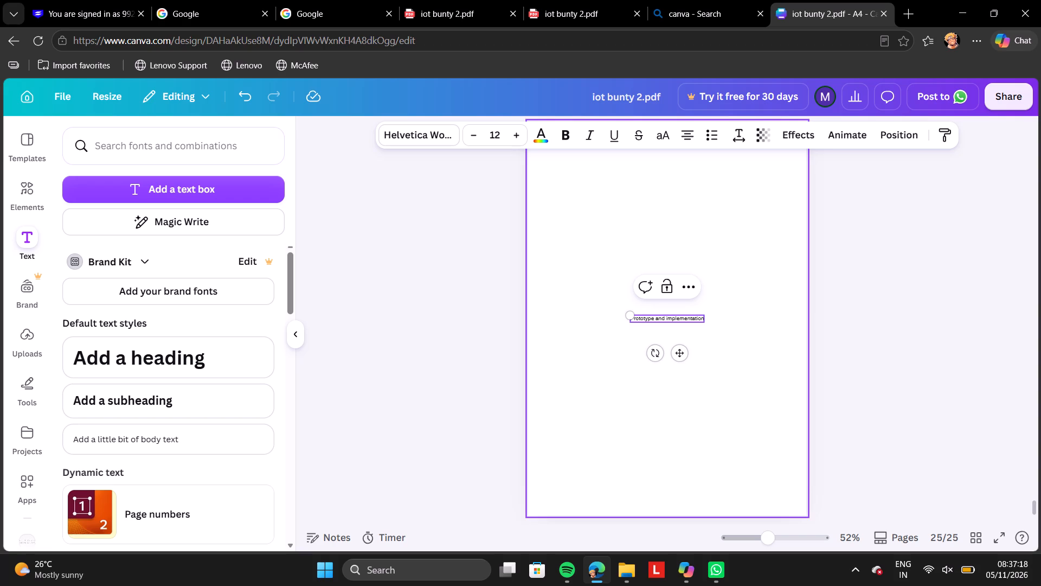
Make the whole "Prototype and implementation" heading bold and set its font size to 13.
key(shift+Left)
key(shift+Left)
key(shift+Left)
key(shift+Left)
key(shift+Left)
key(shift+Left)
key(shift+Left)
key(shift+Left)
key(shift+Left)
key(shift+Left)
key(shift+Left)
key(shift+Left)
key(shift+Left)
key(shift+Left)
key(shift+Left)
key(shift+Left)
key(shift+Left)
key(shift+Left)
key(shift+Left)
key(shift+Left)
key(shift+Left)
key(shift+Left)
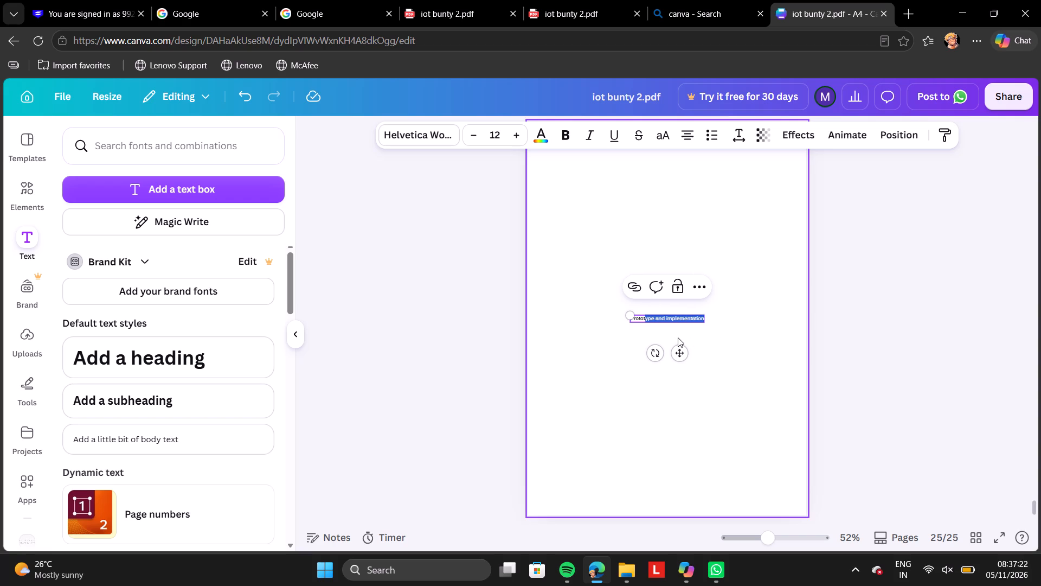
key(shift+Left)
key(shift+Left)
key(shift+Left)
key(shift+Left)
key(shift+Left)
key(shift+Left)
click(567, 133)
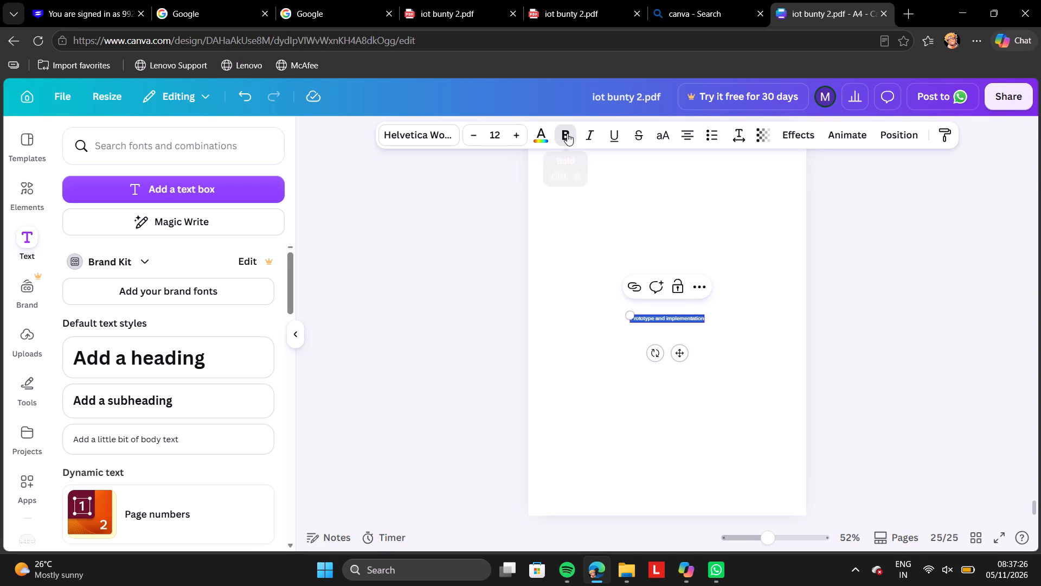
click(516, 133)
click(876, 247)
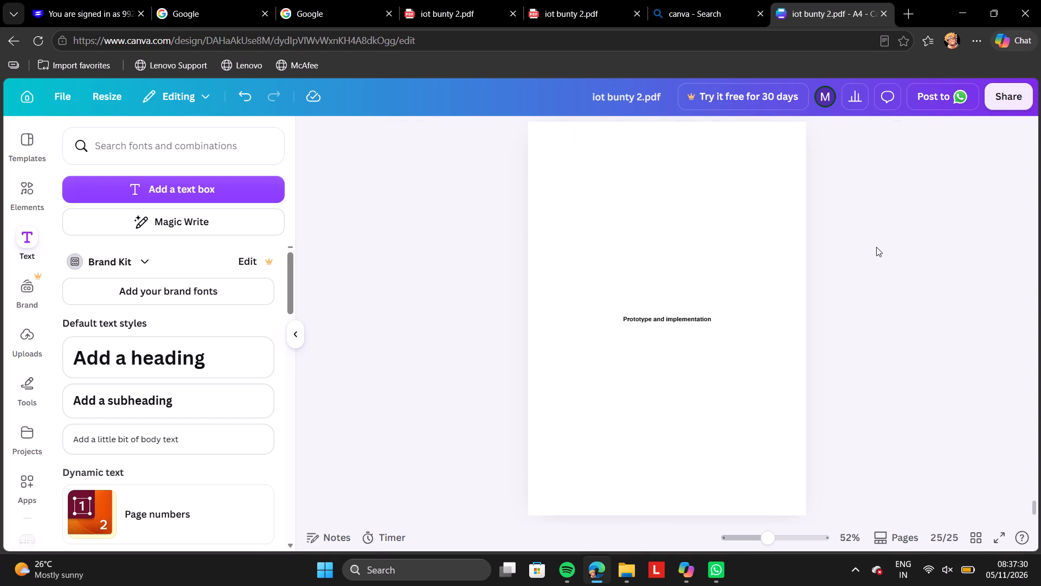
Move the "Prototype and implementation" heading up to the top edge of page 25, roughly centred horizontally.
scroll(707, 300, up, 1)
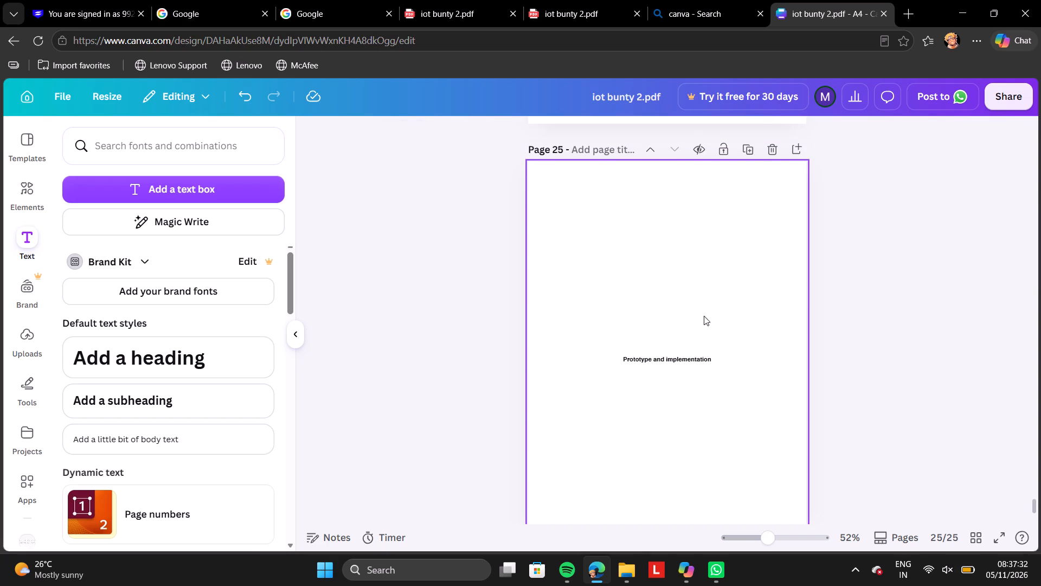
drag(672, 364, 669, 274)
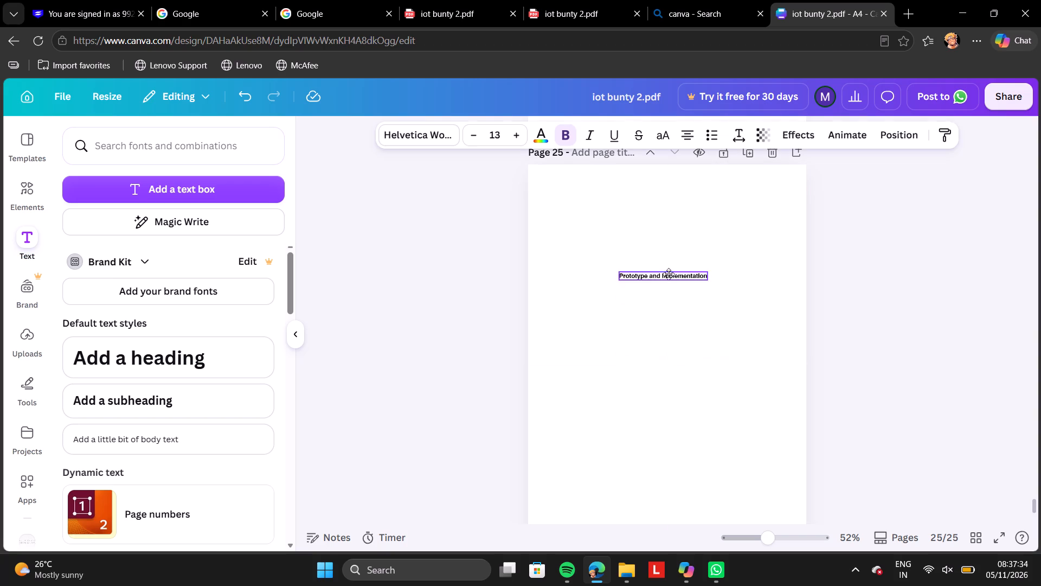
drag(669, 274, 667, 179)
click(898, 212)
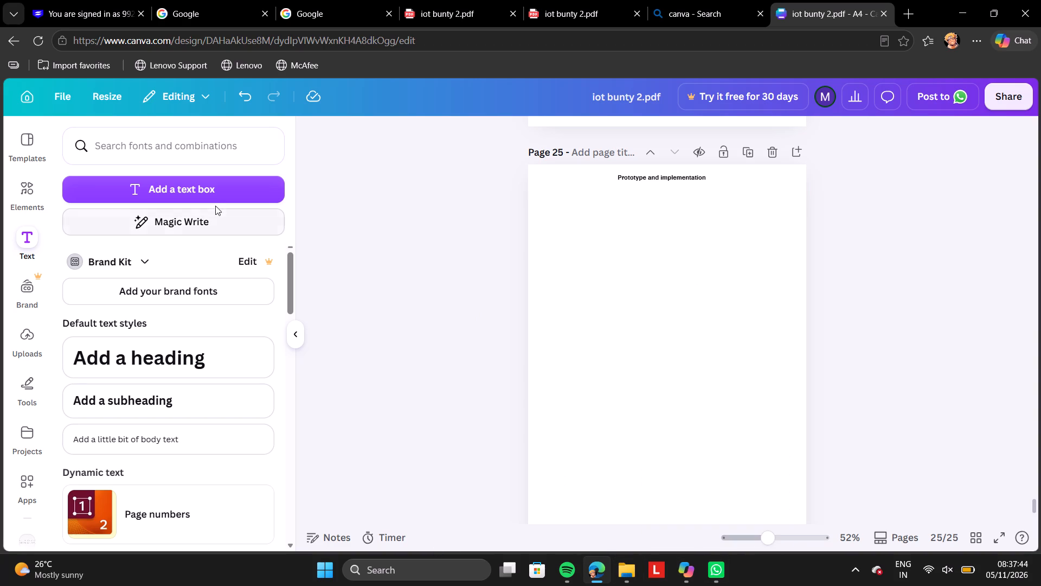
Add a second text box on page 25 below the heading and clear its placeholder text.
click(221, 184)
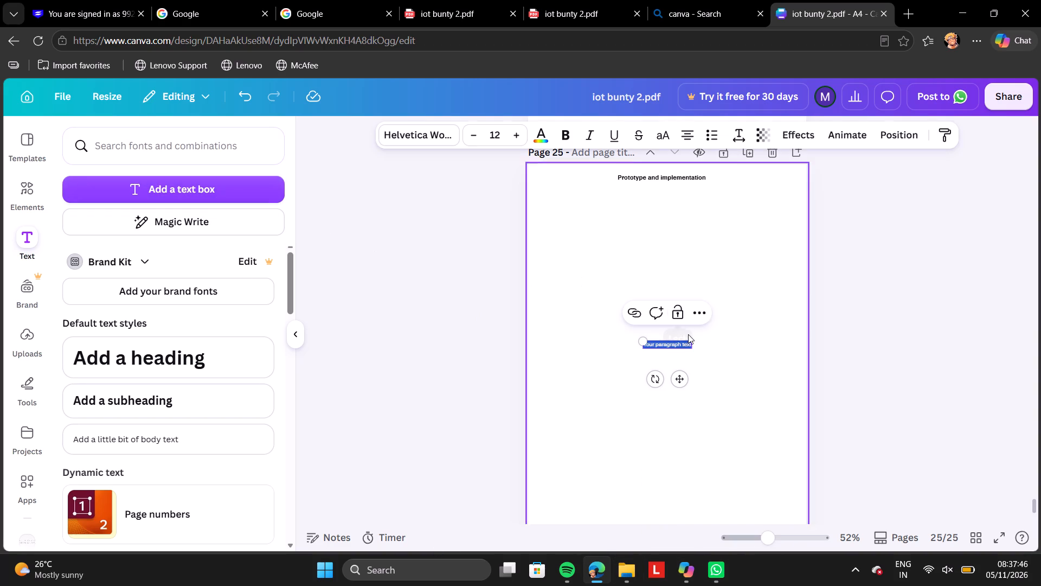
key(BackSpace)
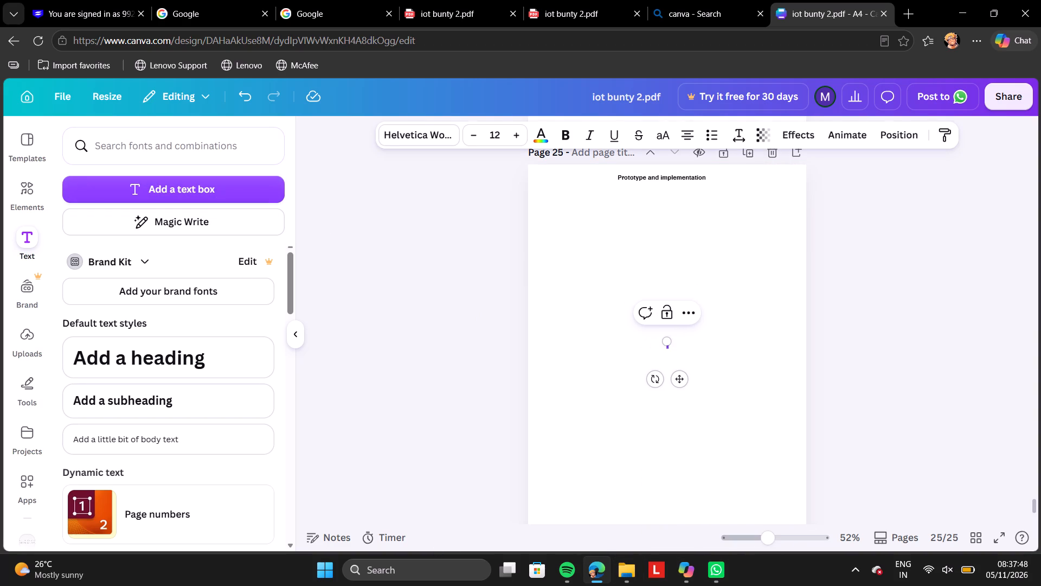
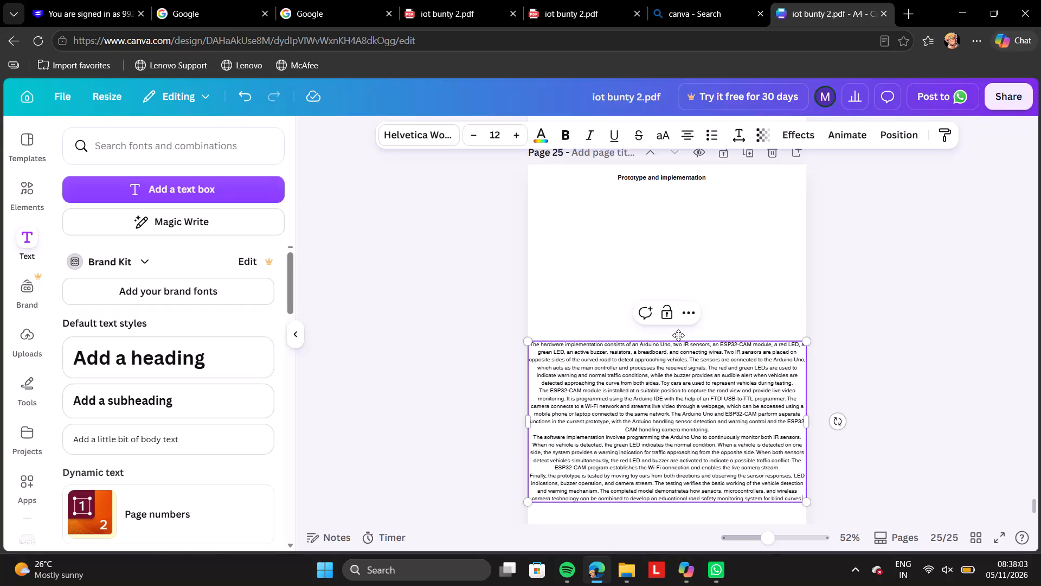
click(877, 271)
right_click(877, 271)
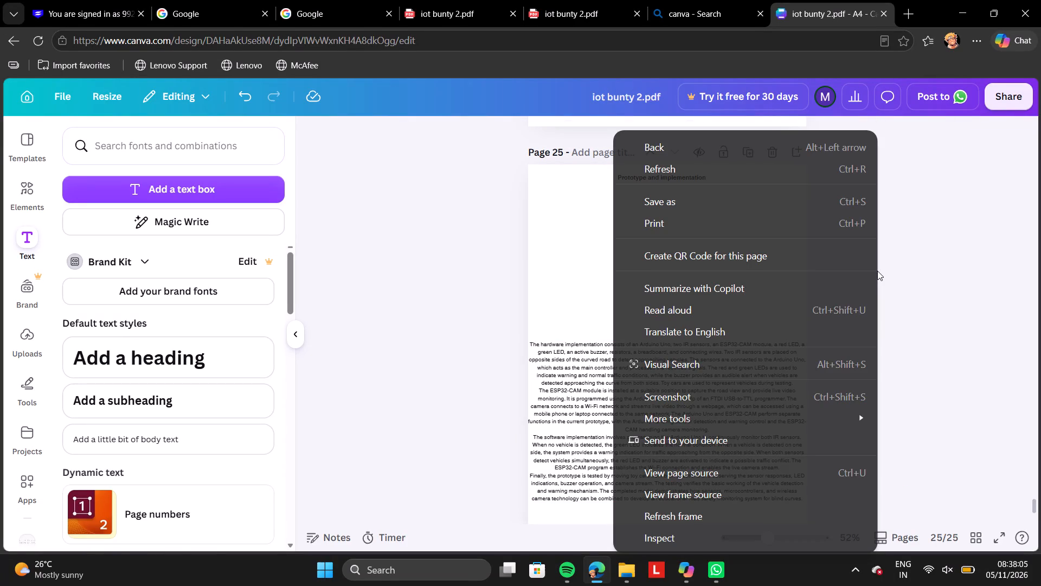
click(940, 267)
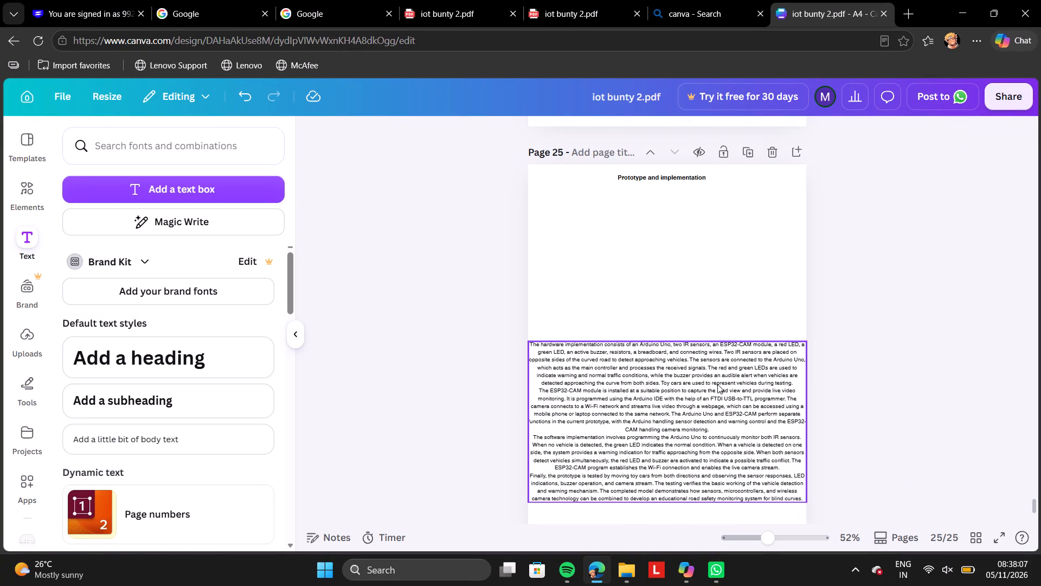
Select all four paragraphs of the implementation text on page 25 and set their font size to 13.
double_click(560, 352)
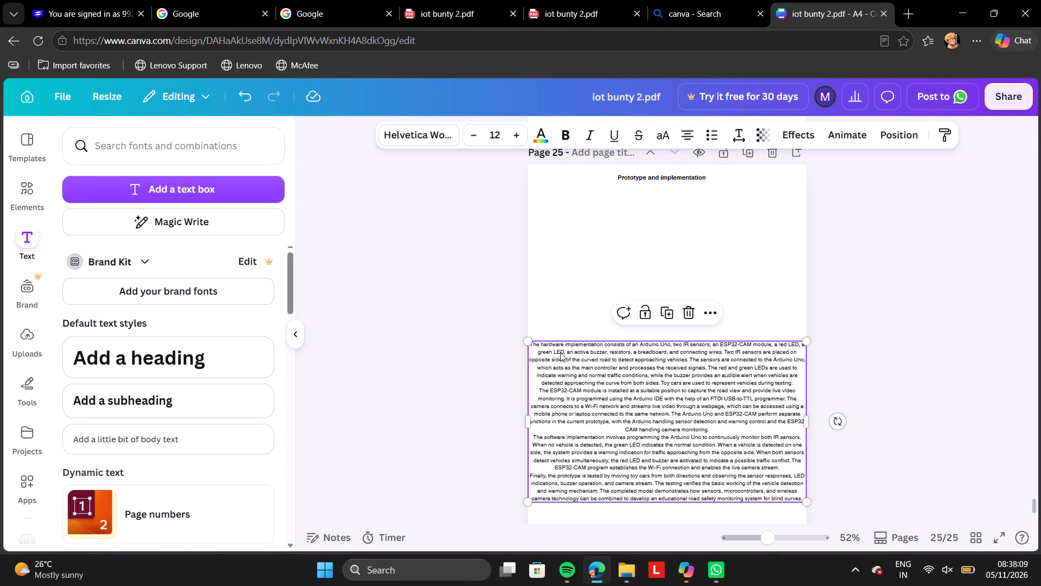
double_click(560, 352)
double_click(560, 352)
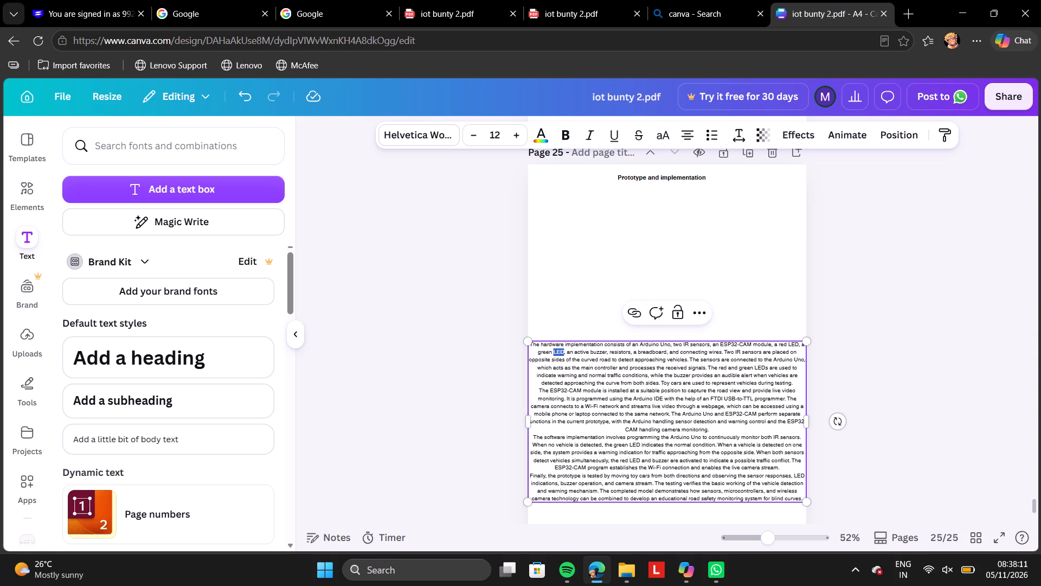
double_click(532, 378)
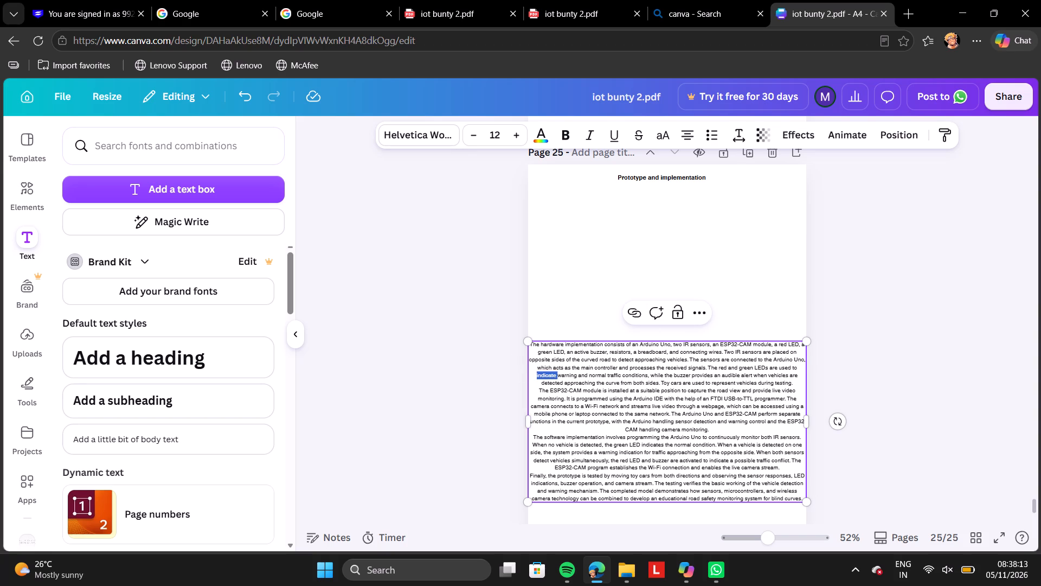
triple_click(532, 378)
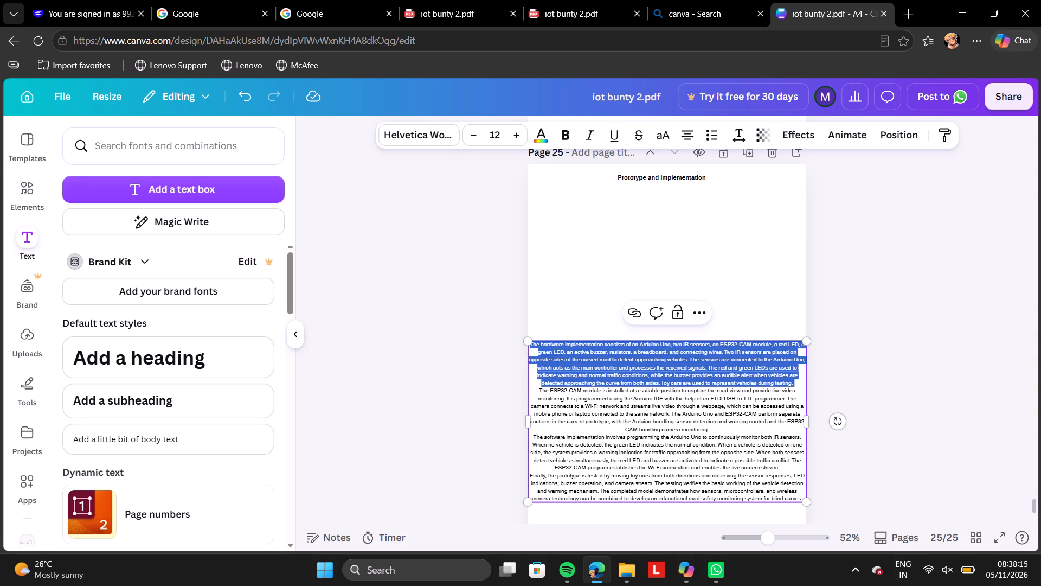
drag(534, 385, 635, 458)
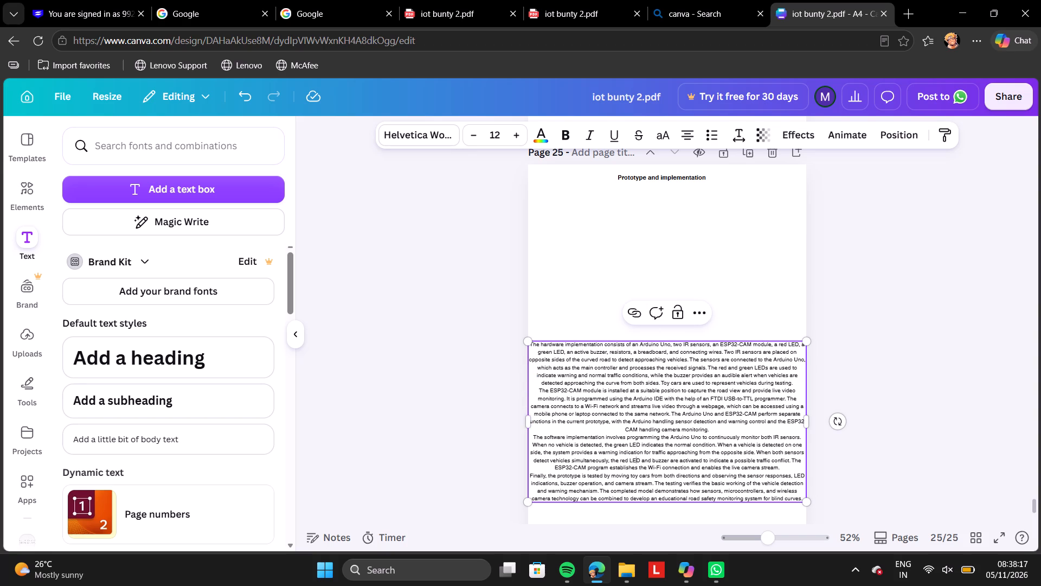
drag(635, 458, 530, 348)
click(530, 348)
click(530, 348)
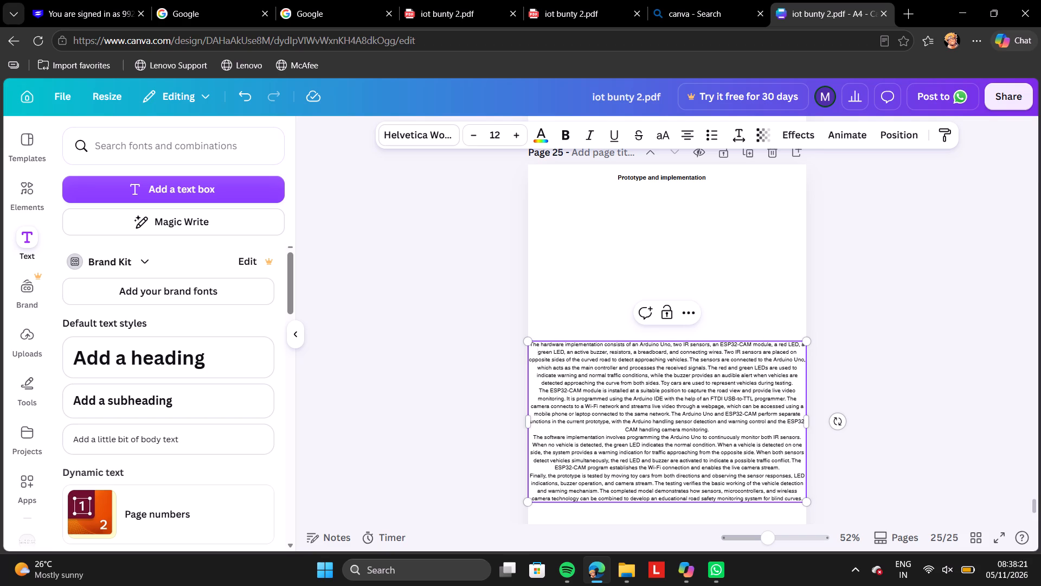
key(Up)
key(Left)
key(Left)
key(Left)
key(ctrl+shift+Right)
key(ctrl+shift+Right)
key(ctrl+shift+Down)
key(ctrl+shift+Down)
key(ctrl+shift+Down)
key(ctrl+shift+Down)
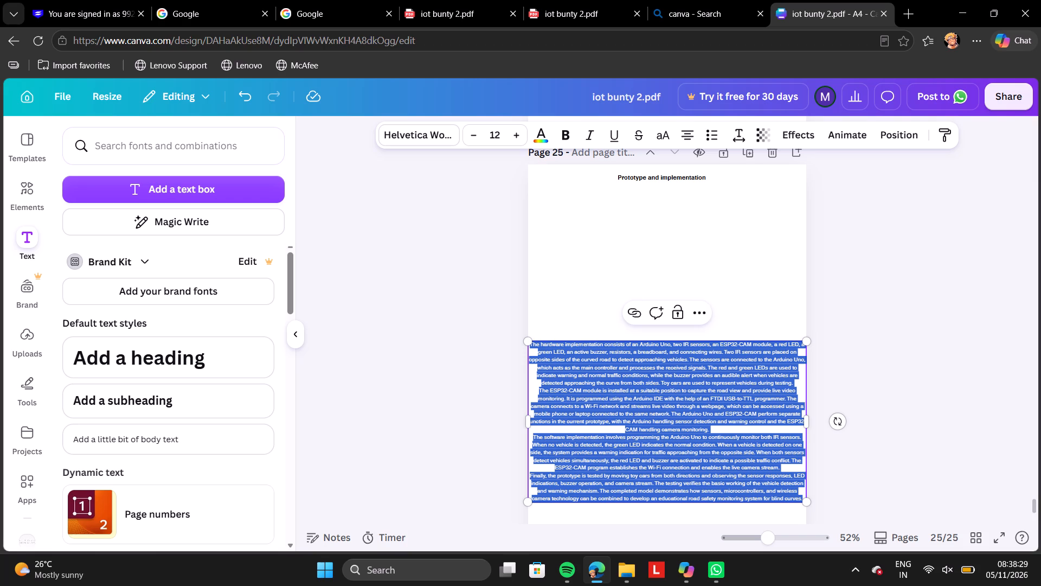
click(516, 145)
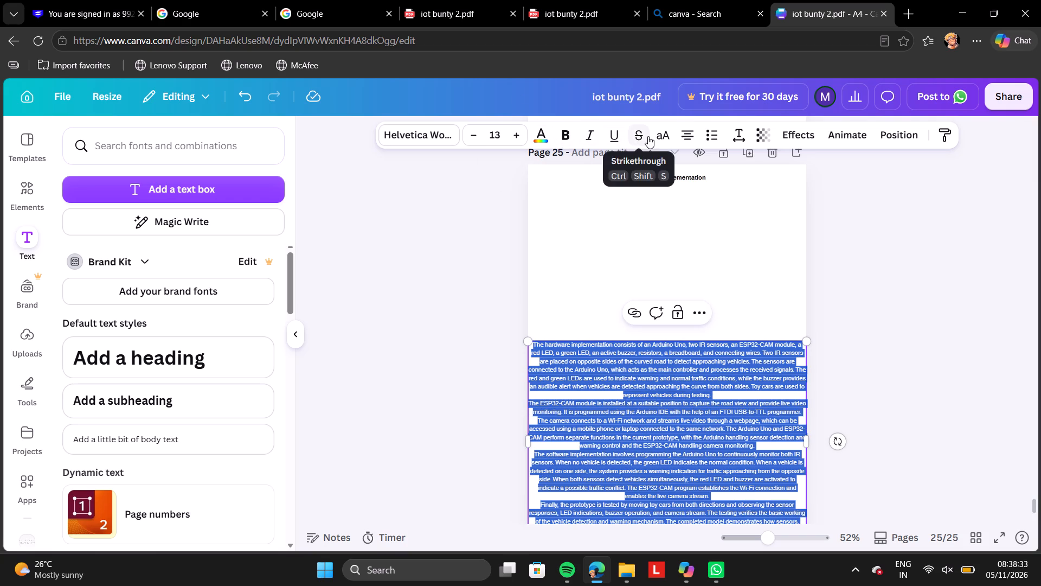
Justify all of the implementation text on page 25.
click(689, 131)
click(689, 131)
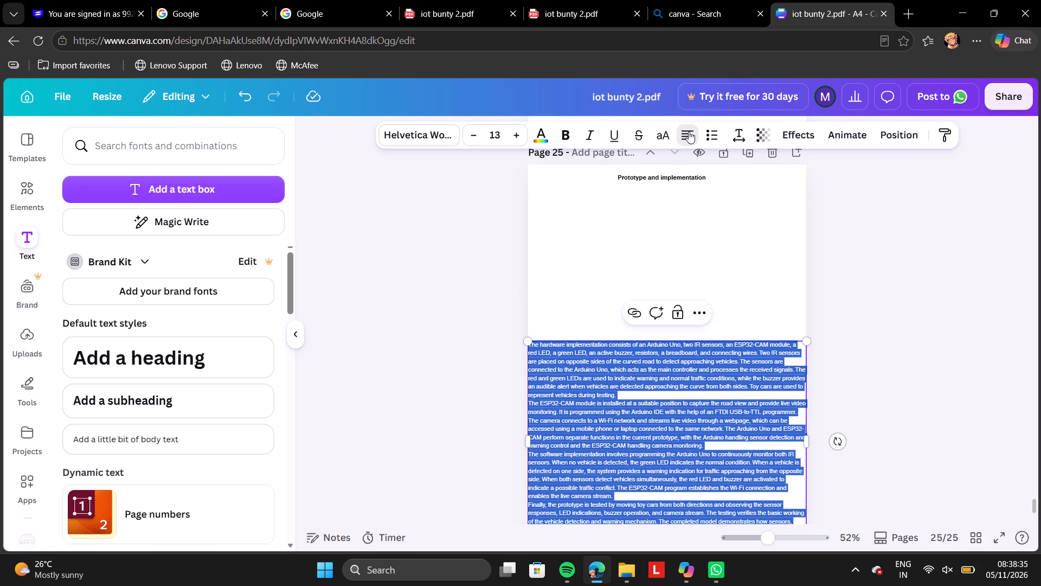
click(689, 131)
click(689, 131)
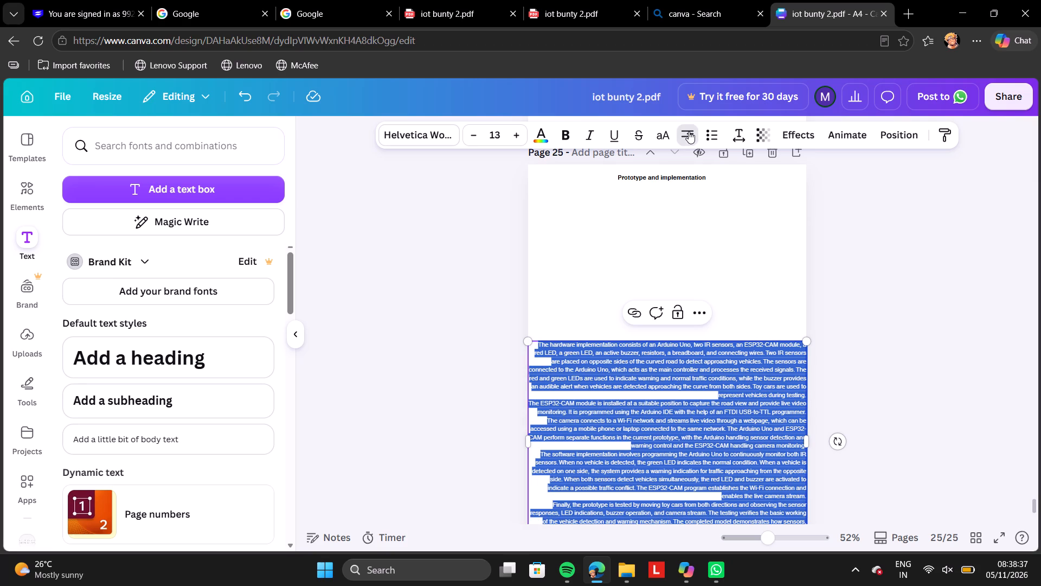
click(689, 131)
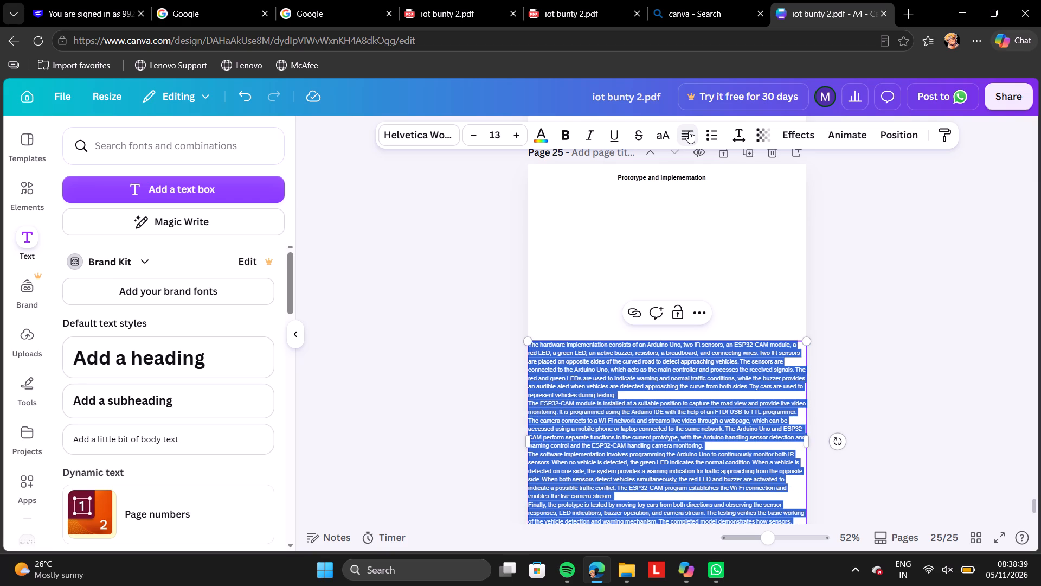
click(689, 131)
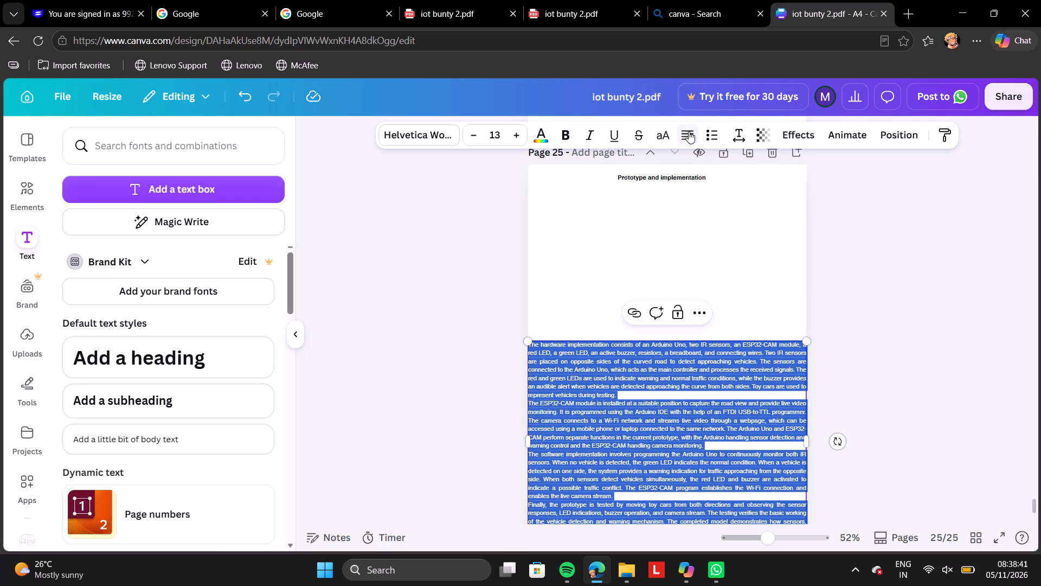
click(904, 184)
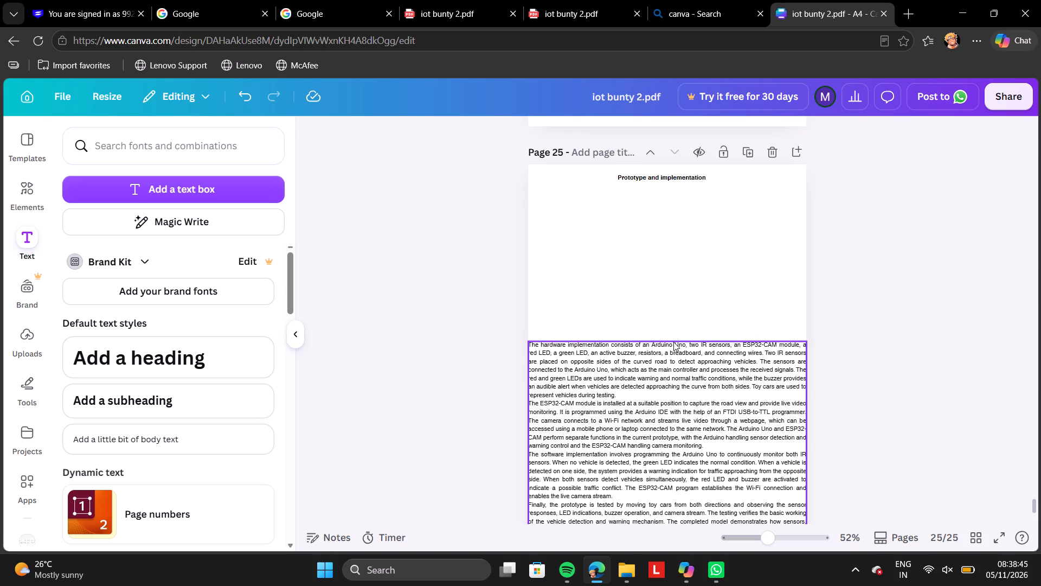
Narrow the implementation text box from both sides, leaving small equal margins inside the page's side edges.
scroll(676, 337, down, 1)
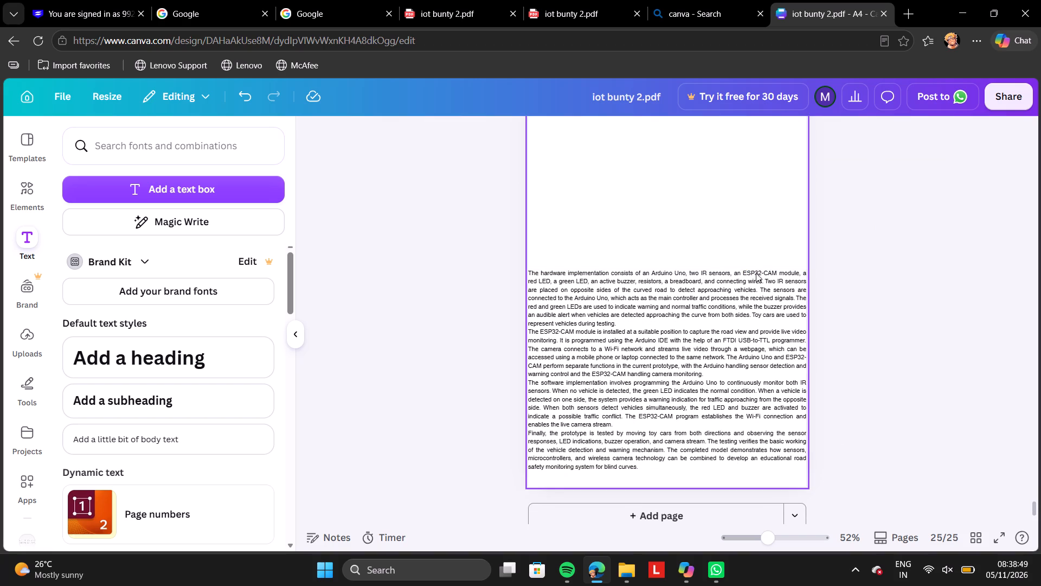
click(753, 283)
scroll(753, 283, down, 1)
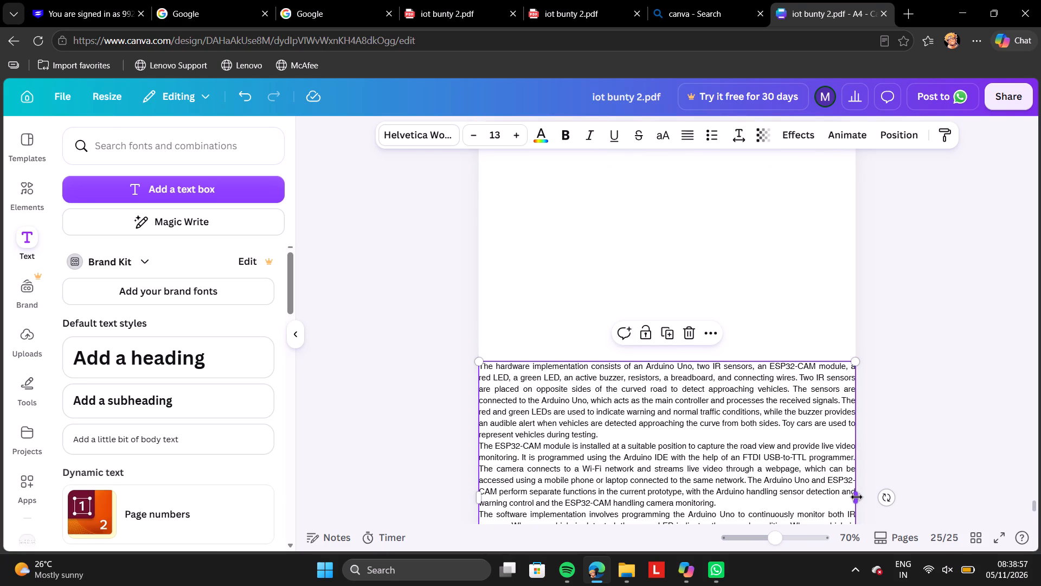
drag(857, 497, 837, 497)
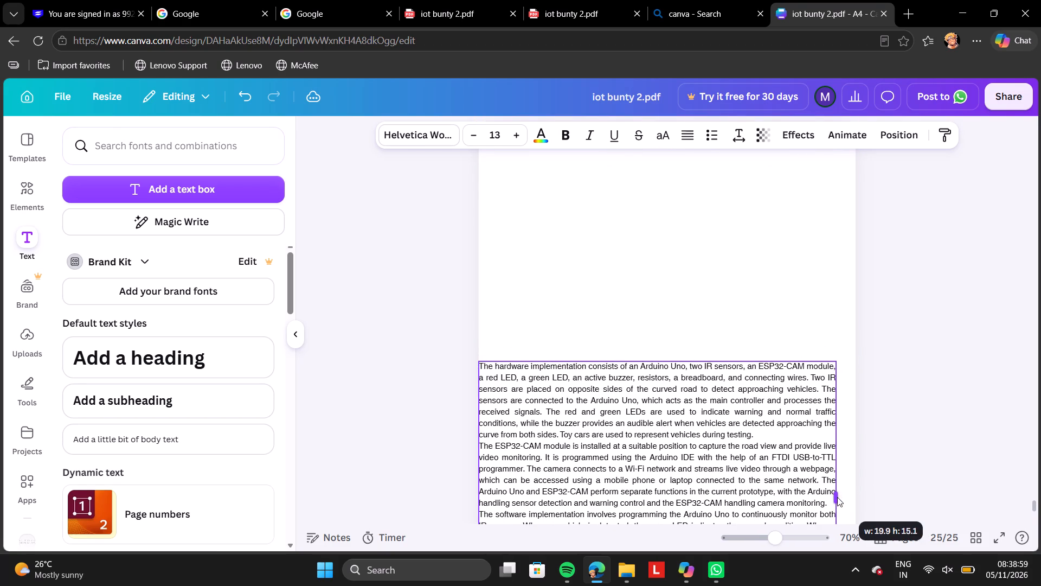
drag(837, 497, 838, 497)
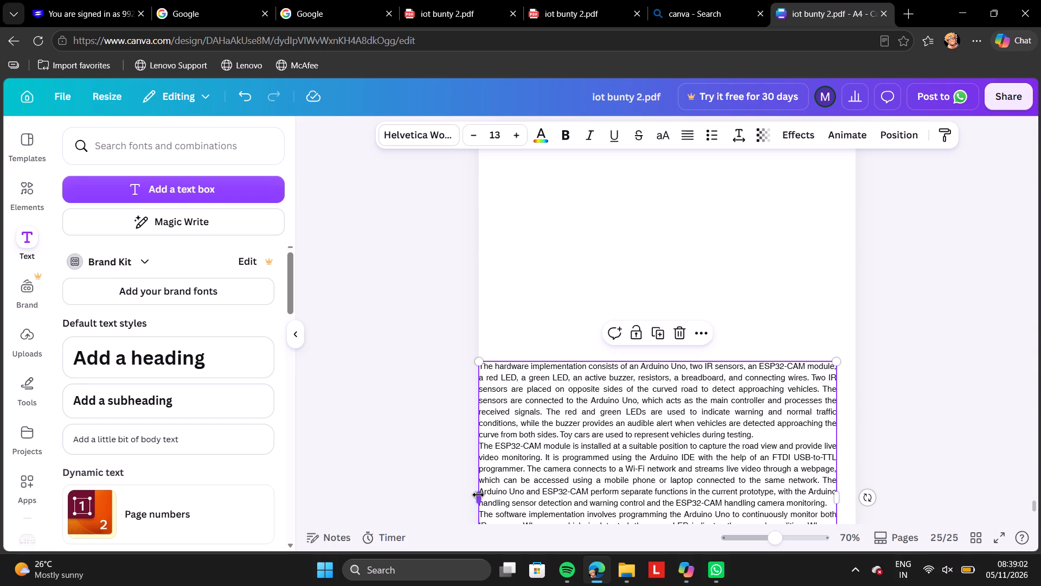
drag(478, 495, 498, 498)
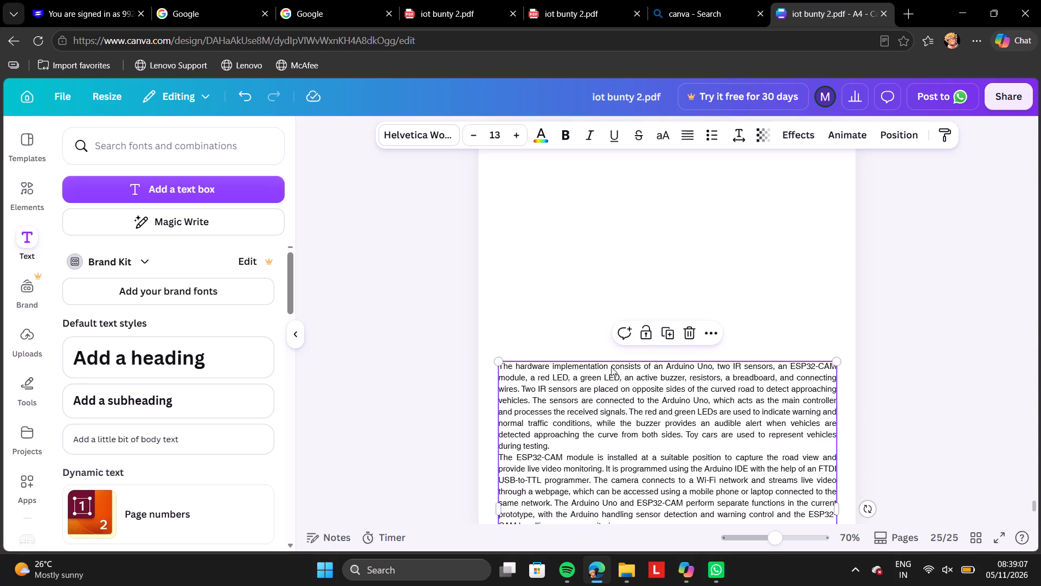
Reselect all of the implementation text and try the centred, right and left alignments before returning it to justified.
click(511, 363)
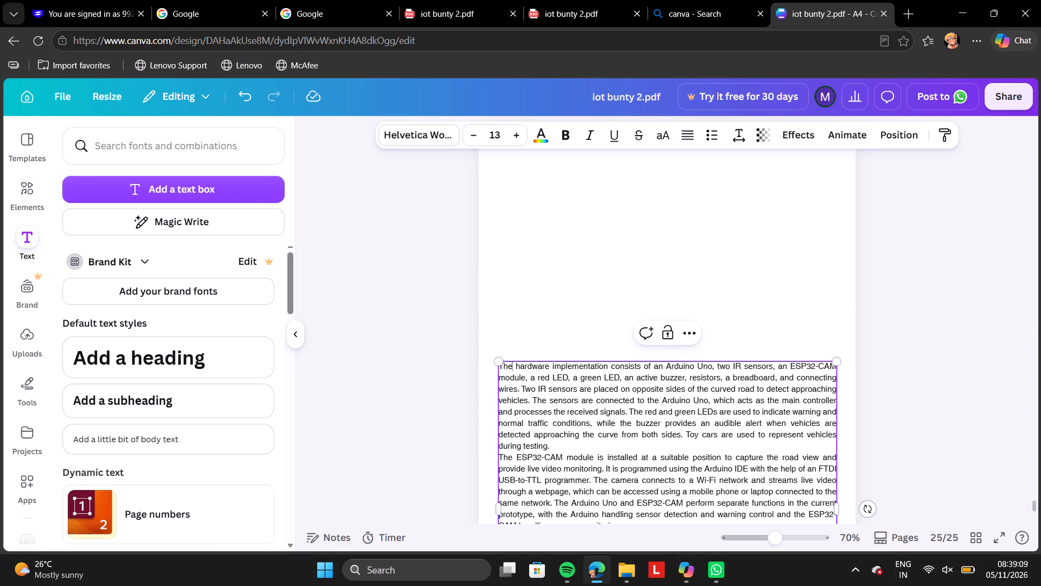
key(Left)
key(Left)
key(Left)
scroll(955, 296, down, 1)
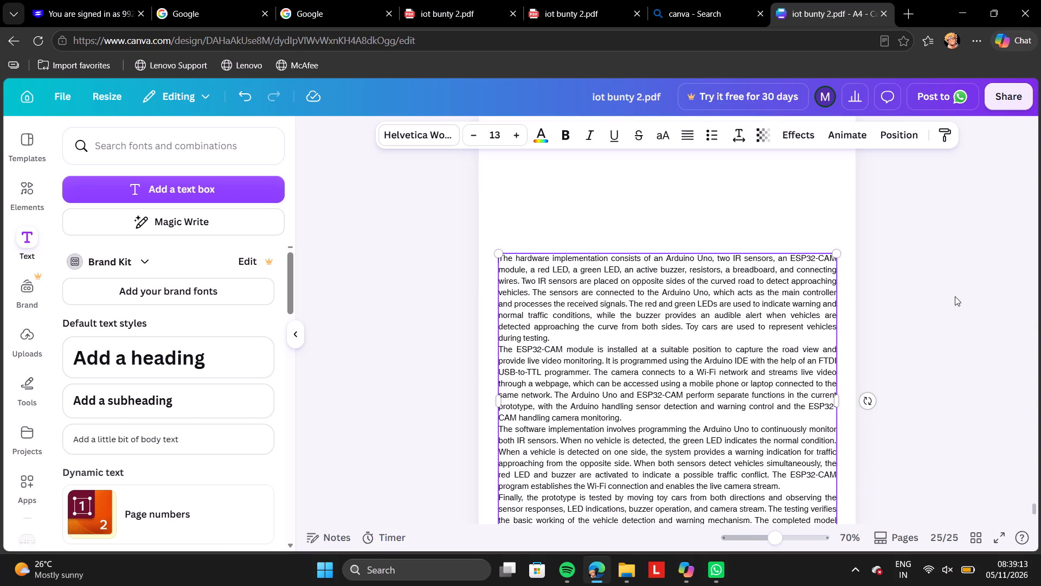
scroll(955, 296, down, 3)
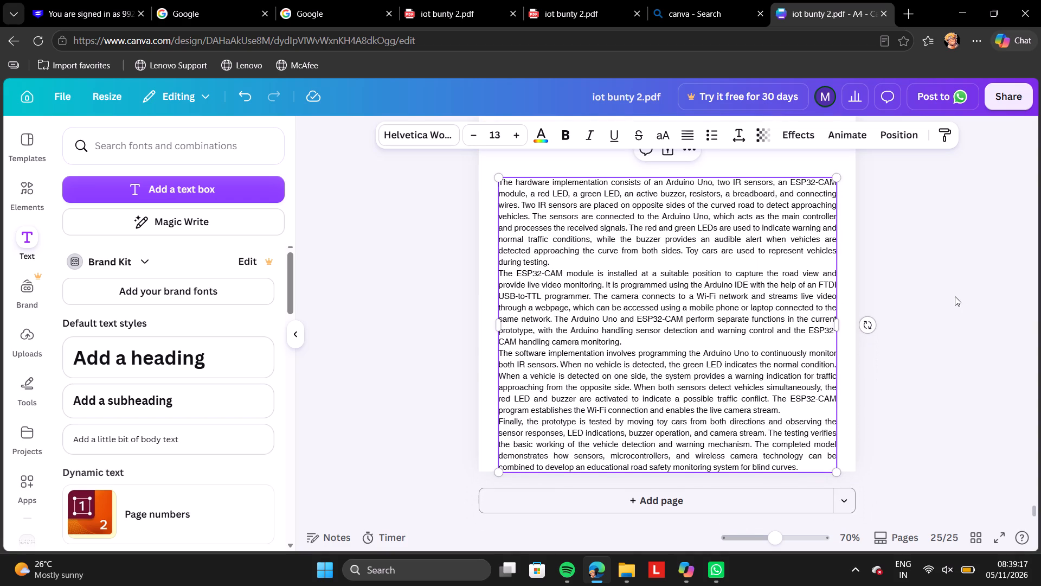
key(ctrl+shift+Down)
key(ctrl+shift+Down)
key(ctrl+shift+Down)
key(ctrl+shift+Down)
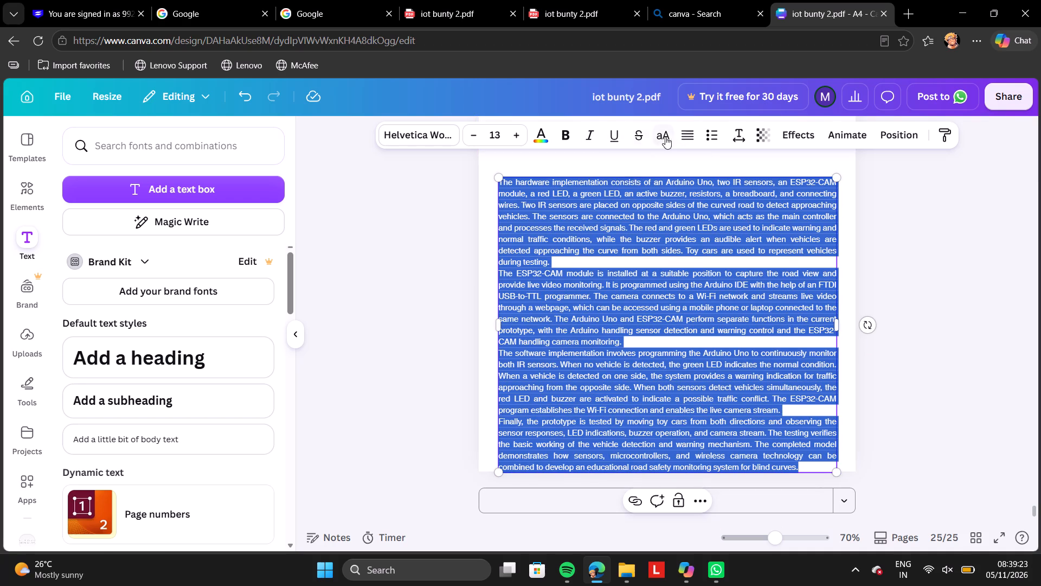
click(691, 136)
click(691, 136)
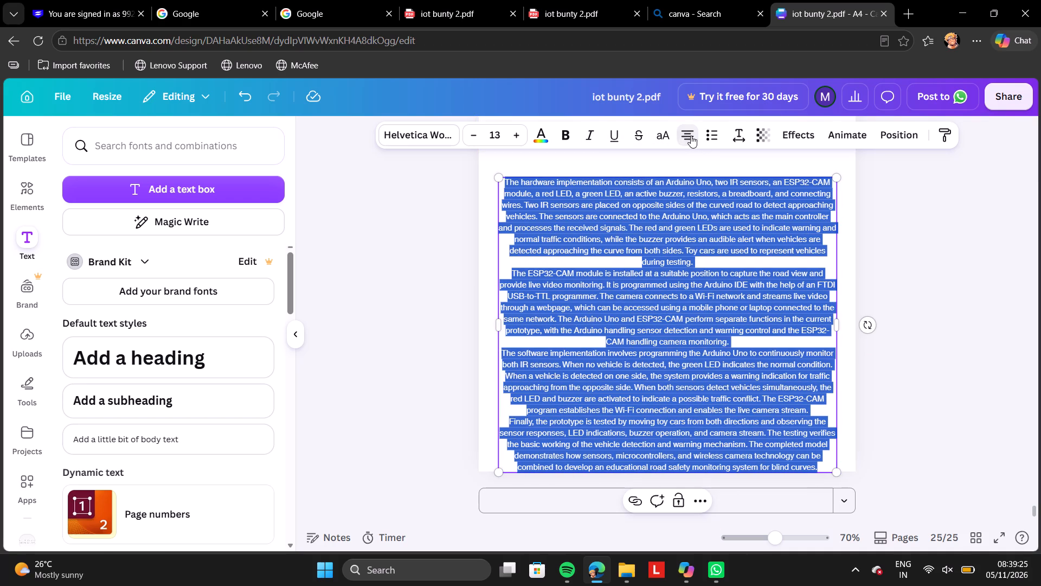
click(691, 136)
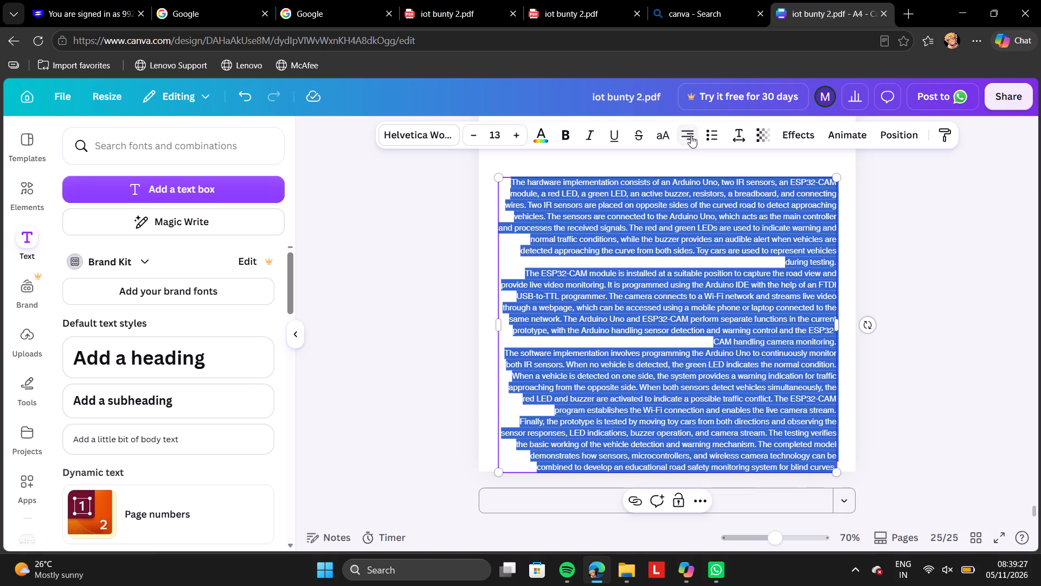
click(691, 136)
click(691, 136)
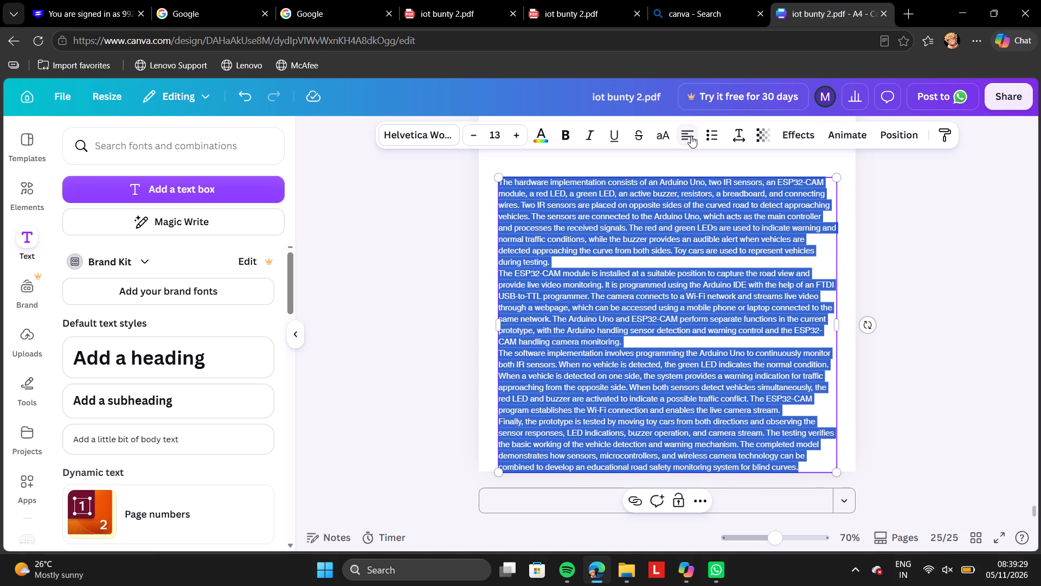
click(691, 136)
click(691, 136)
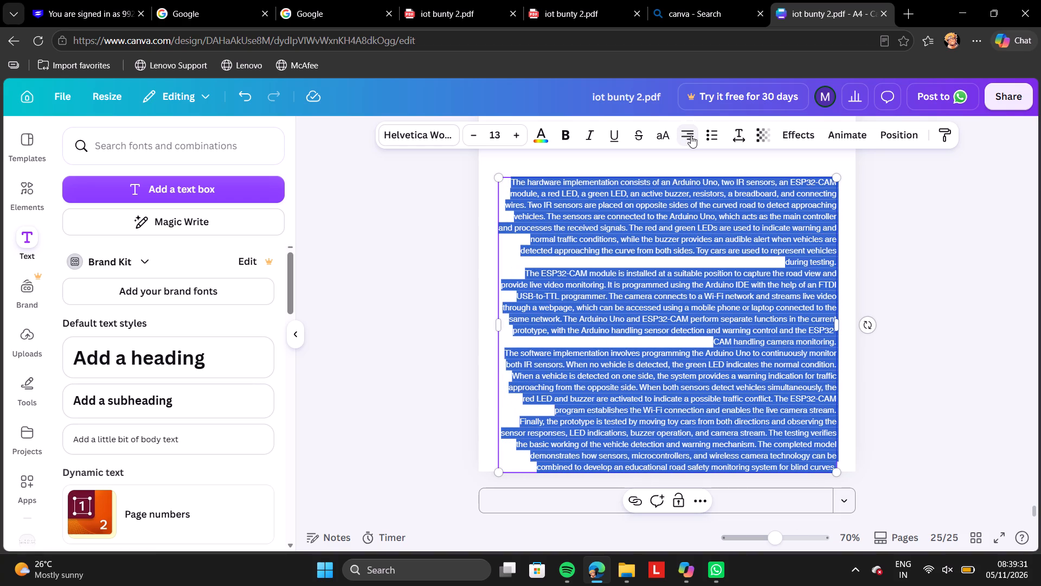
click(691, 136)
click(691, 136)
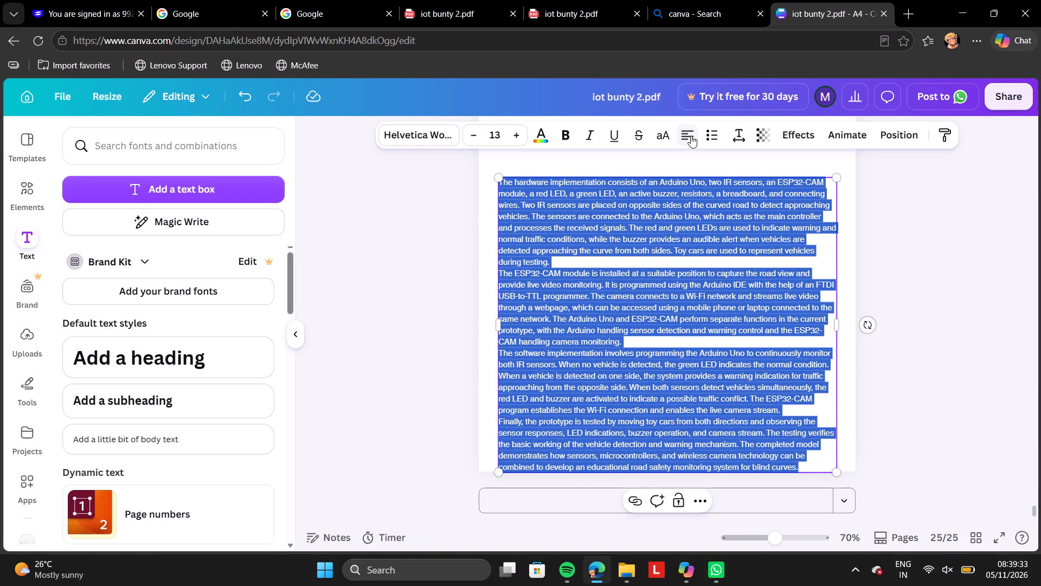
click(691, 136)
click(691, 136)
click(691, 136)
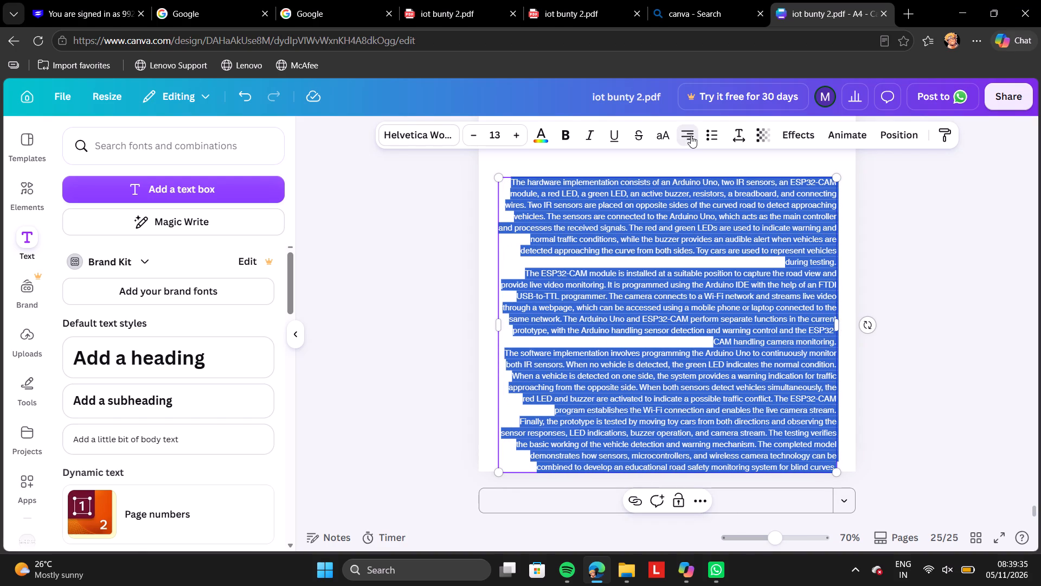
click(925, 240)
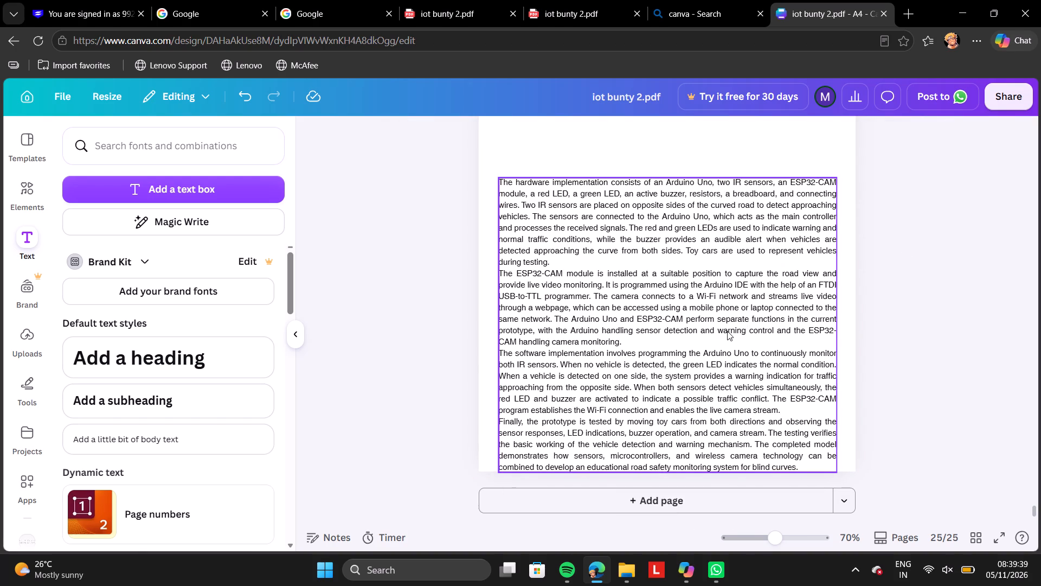
Move the implementation text box up slightly to leave a margin above the bottom edge of page 25.
drag(727, 331, 724, 302)
click(955, 291)
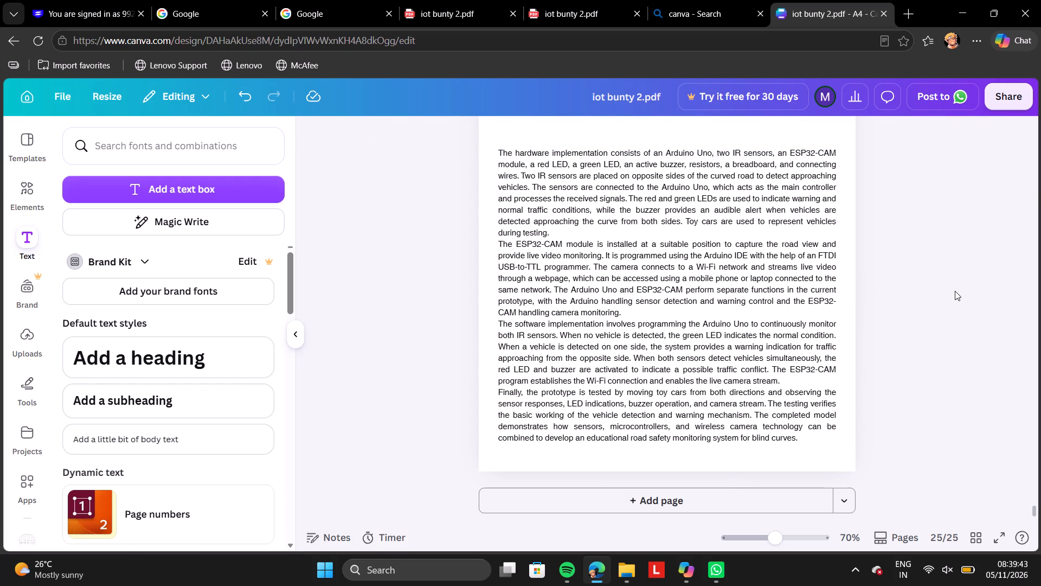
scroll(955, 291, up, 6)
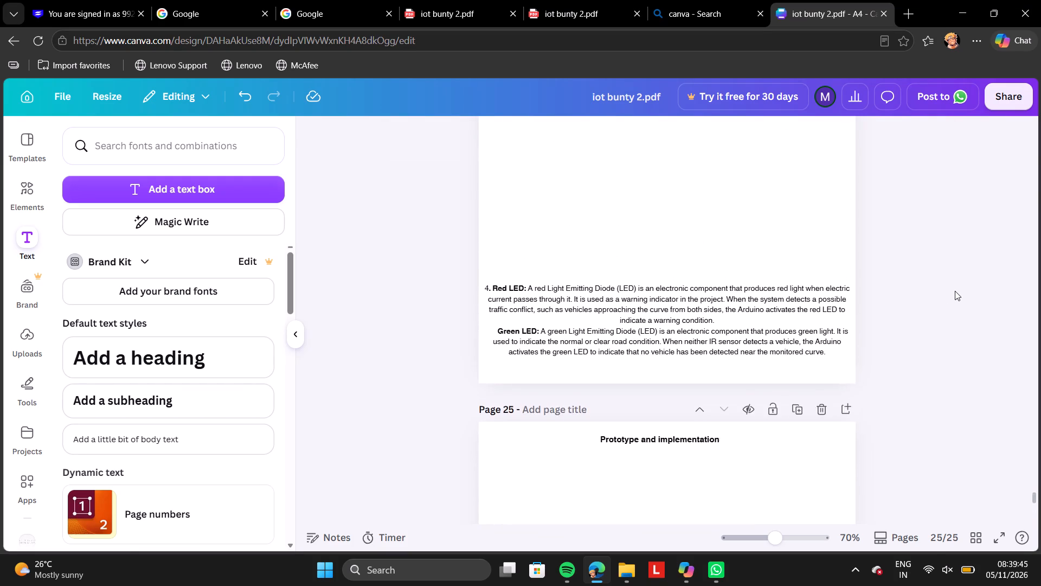
Review the layout of pages 24 and 25, checking the component descriptions and the implementation text.
scroll(955, 291, down, 1)
scroll(955, 291, up, 3)
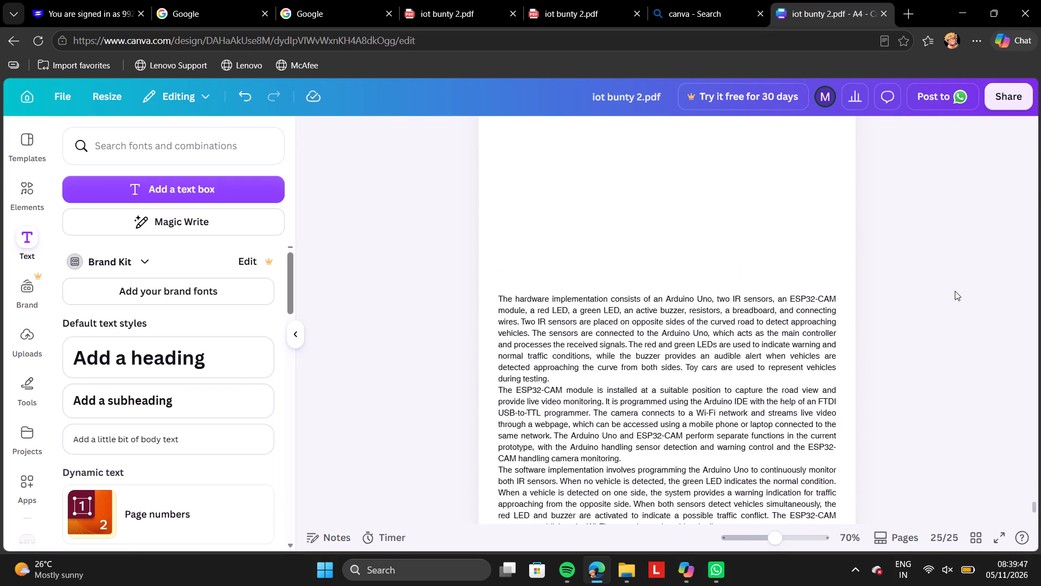
scroll(955, 291, up, 2)
scroll(955, 291, down, 5)
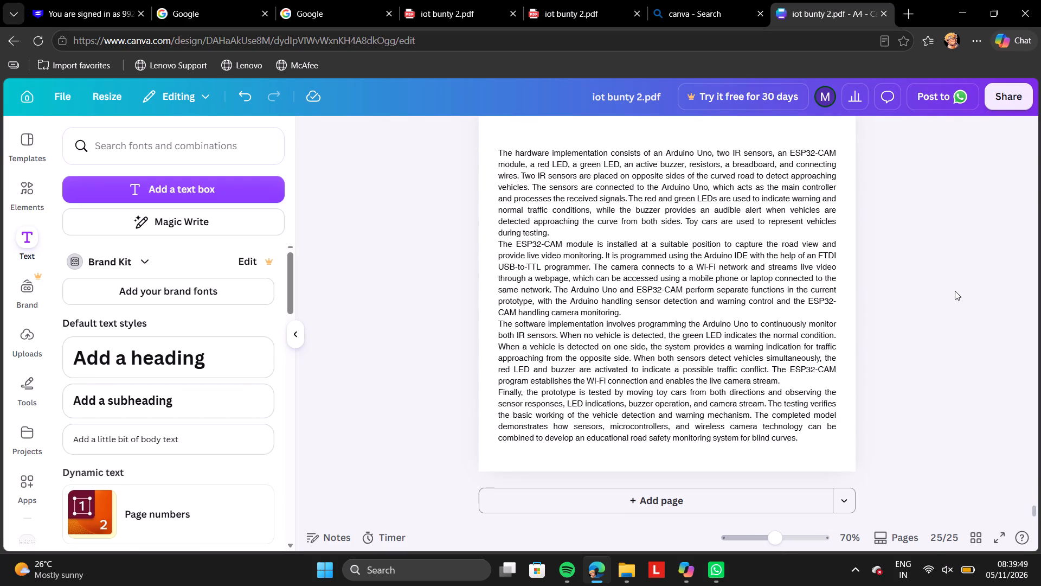
scroll(955, 291, down, 1)
scroll(950, 284, up, 2)
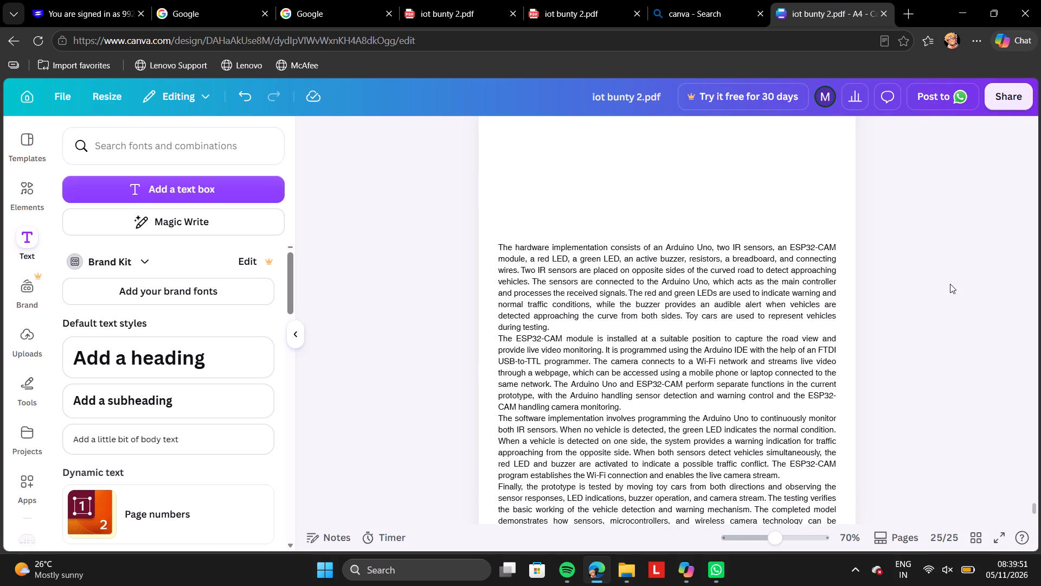
Capture a screenshot of the whole of page 25, from the Prototype and implementation heading to the bottom edge.
scroll(950, 284, up, 1)
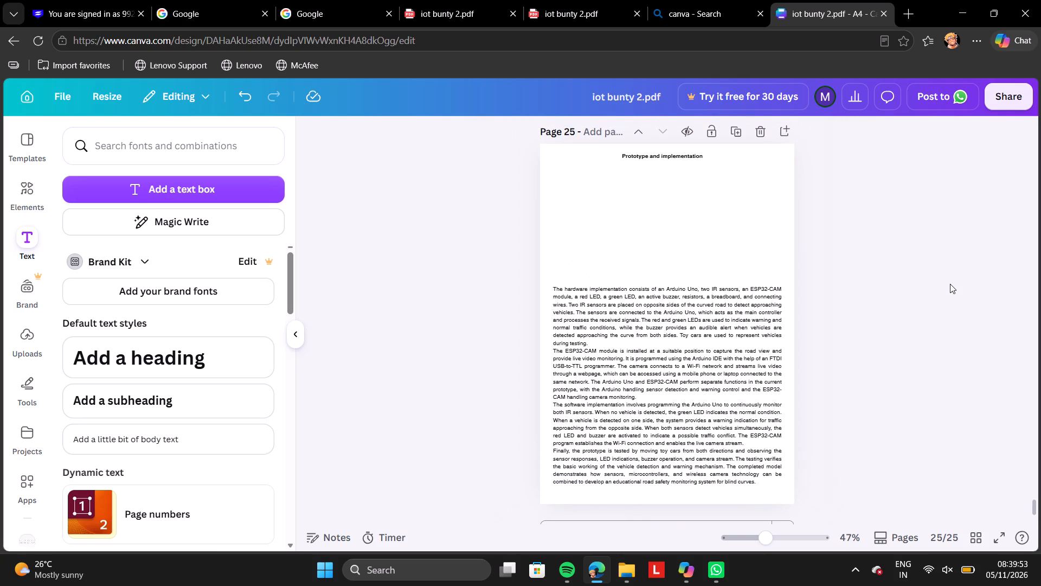
scroll(950, 284, up, 1)
key(Print)
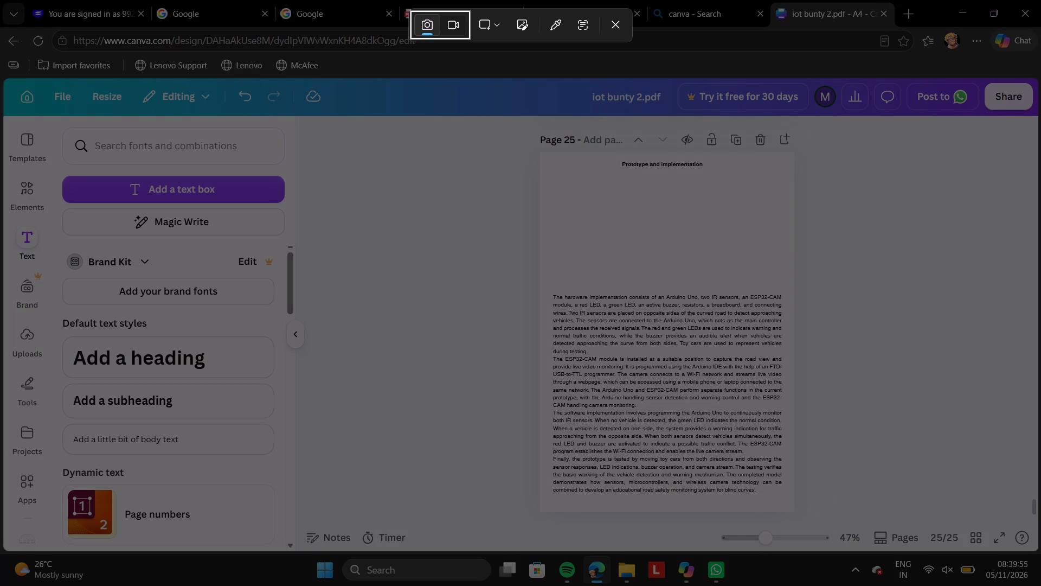
drag(541, 151, 794, 514)
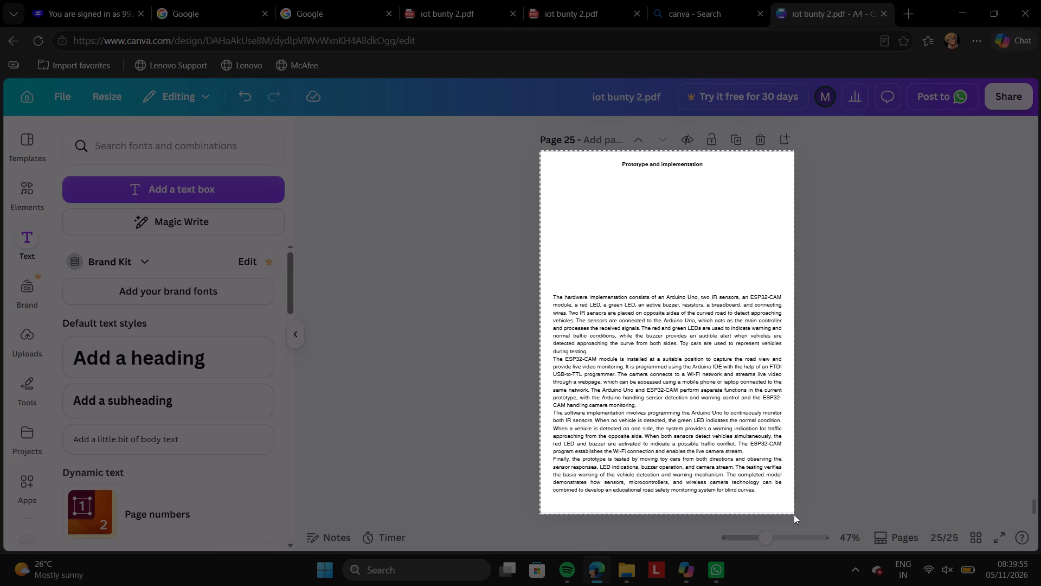
drag(794, 514, 793, 513)
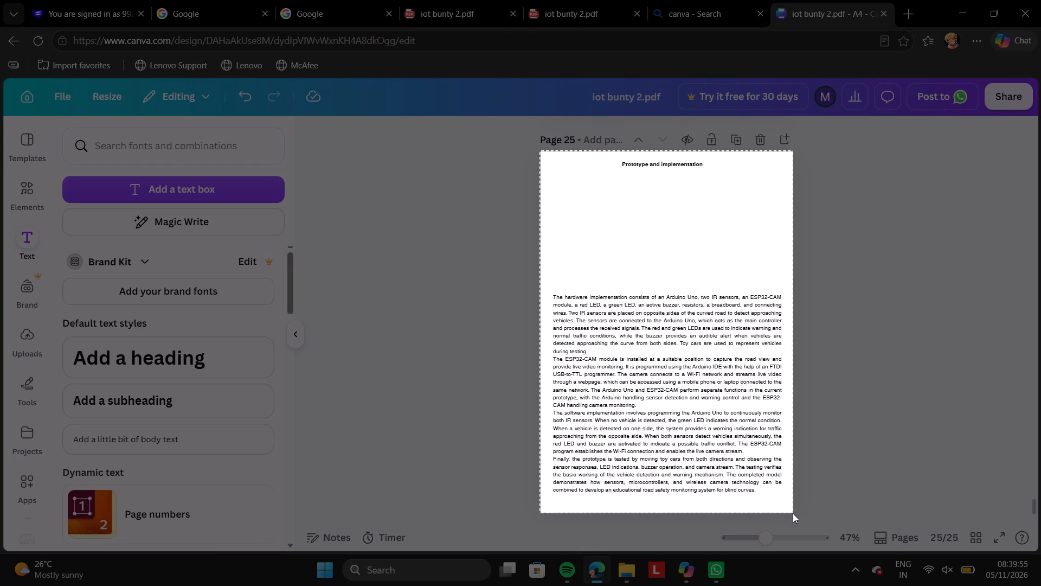
drag(793, 513, 794, 513)
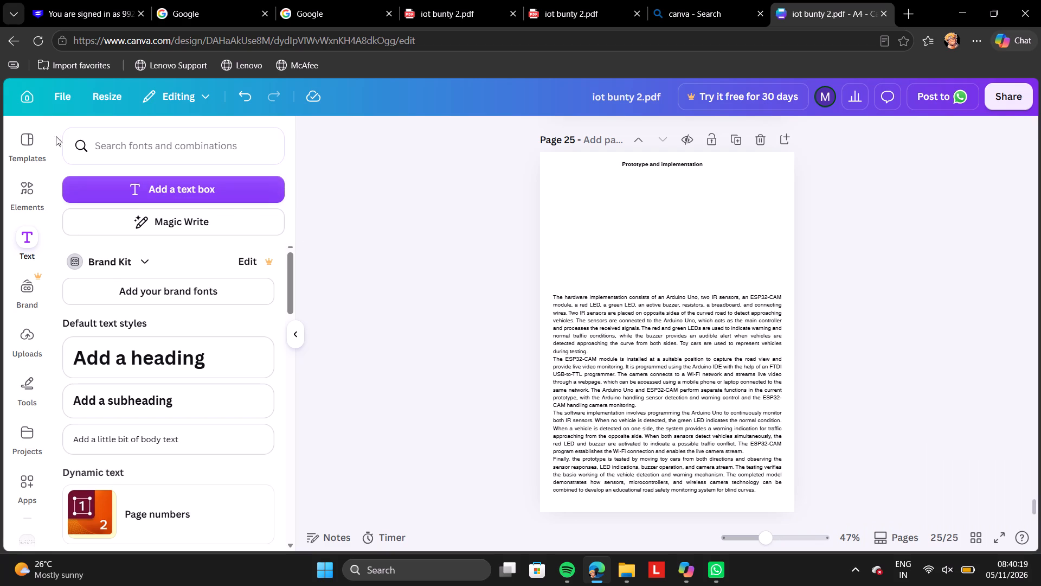
Return to the home page, upload the Word file iot bunty 1 from Downloads and open it for editing.
click(29, 98)
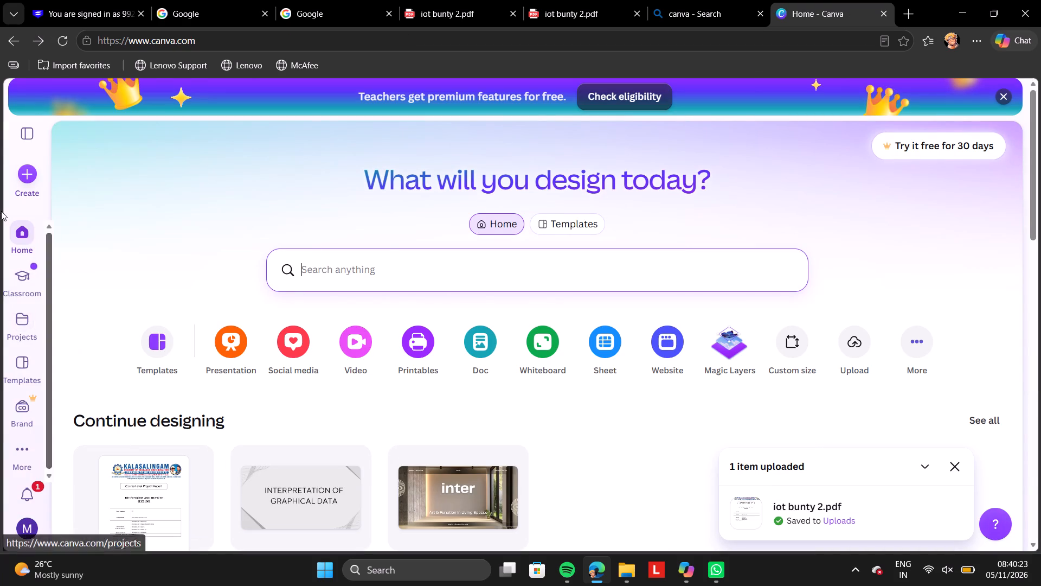
click(22, 170)
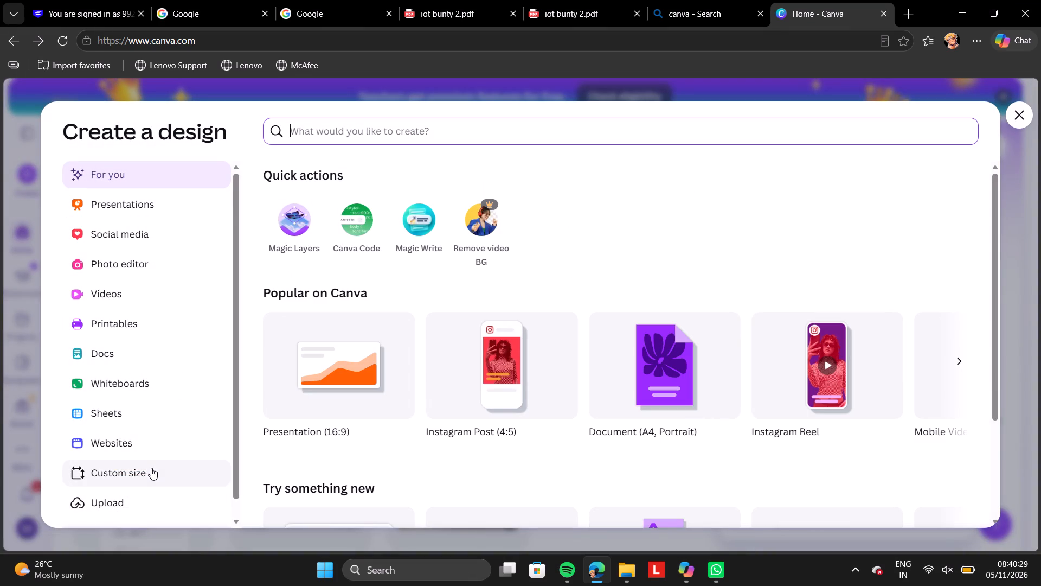
click(146, 480)
click(141, 502)
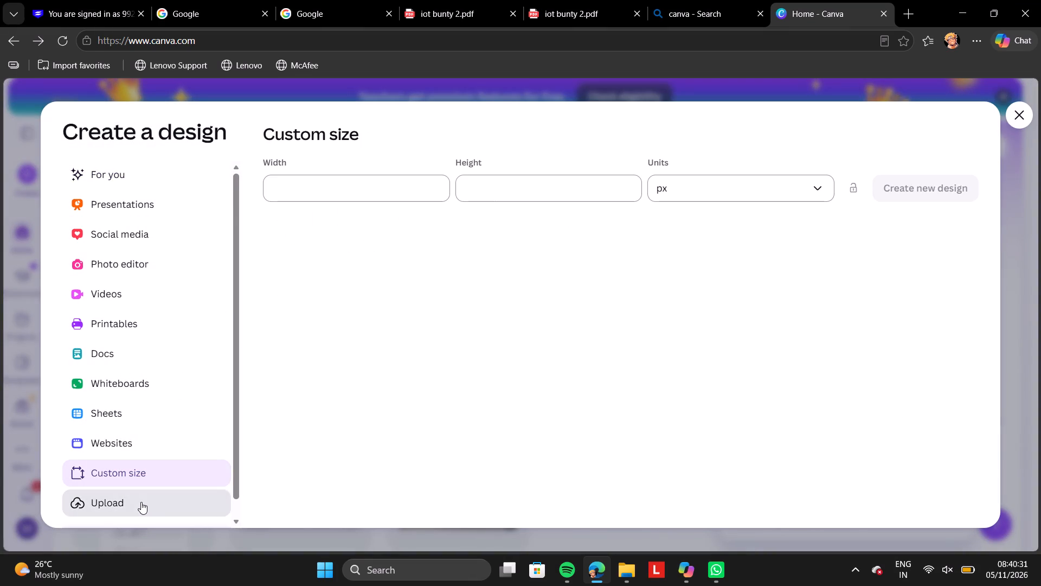
click(534, 388)
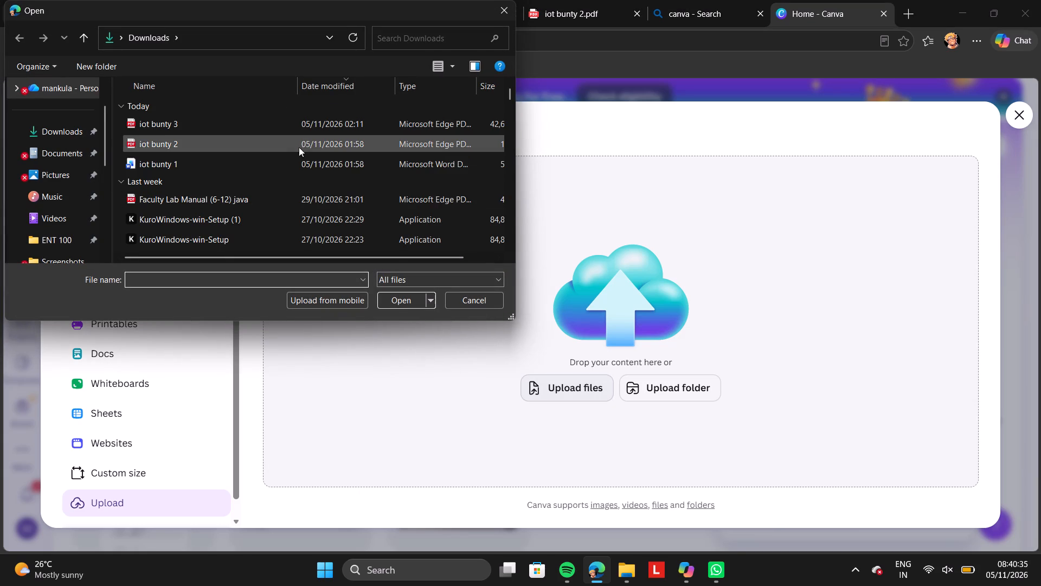
double_click(290, 164)
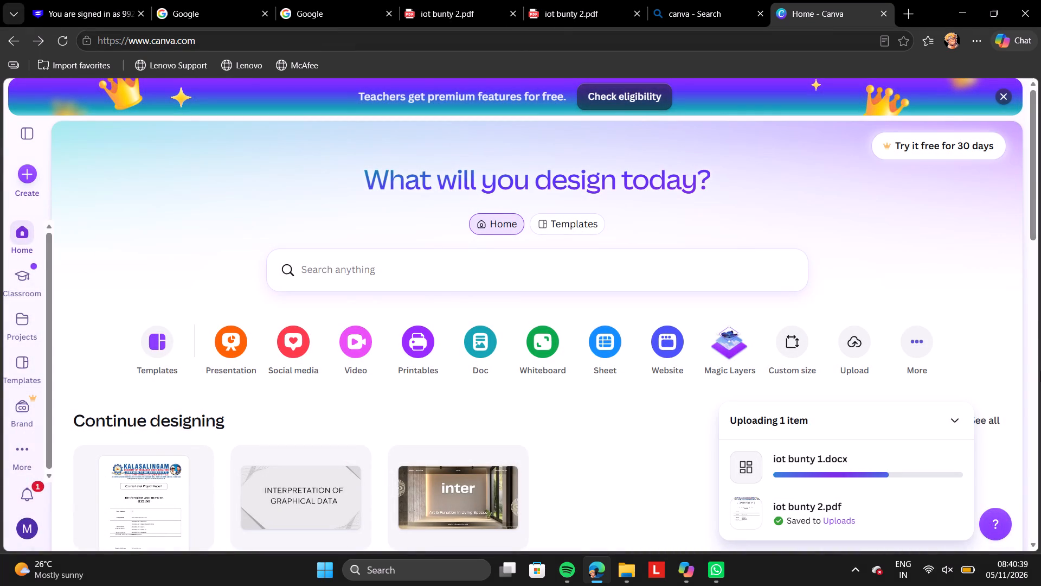
double_click(902, 472)
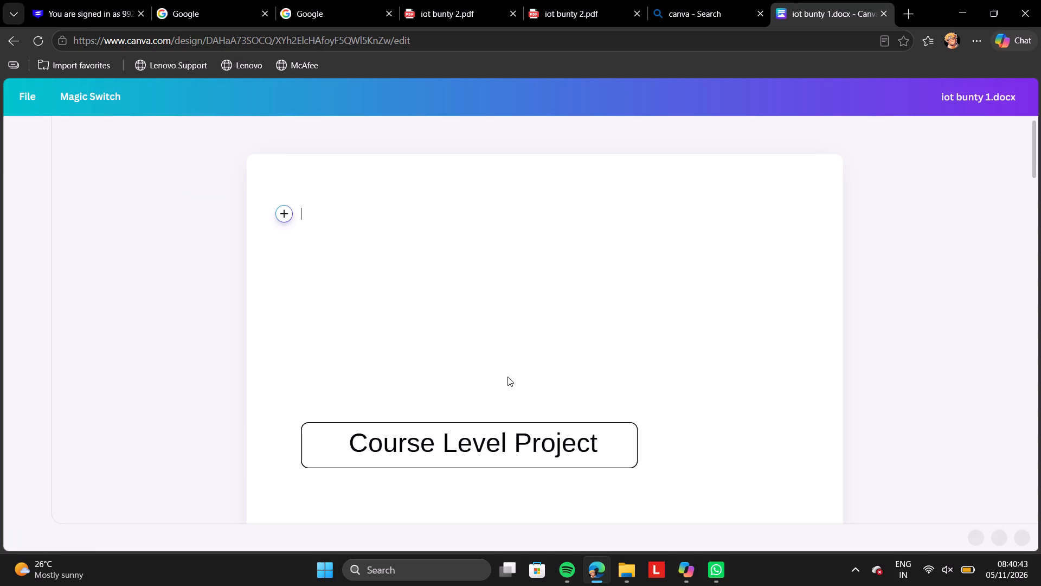
Replace the course code 211ECE1400 with ECE100 in the "Submitted for the evaluation" sentence of the Bonafide Certificate.
scroll(507, 377, down, 4)
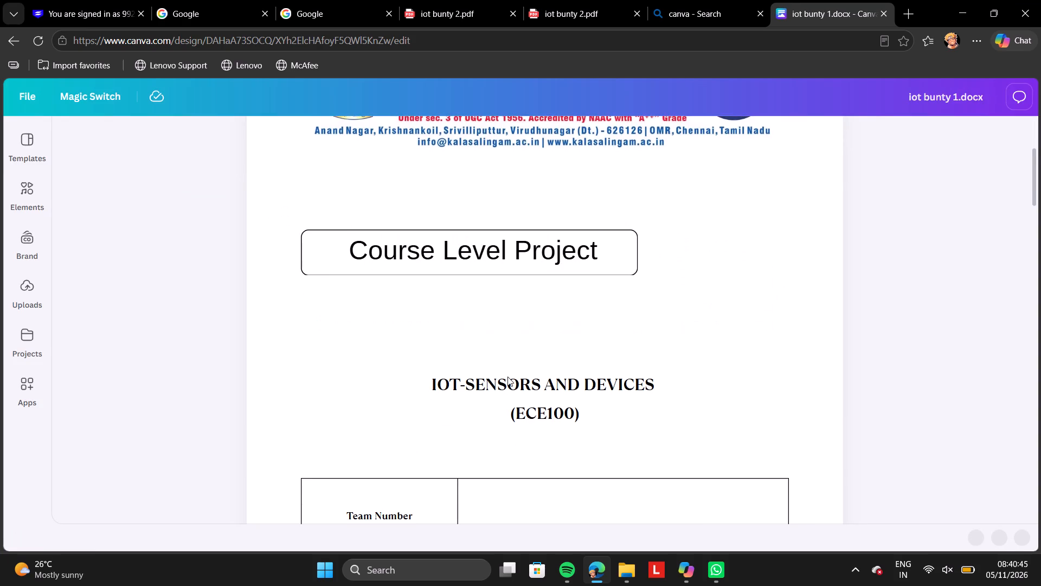
scroll(507, 377, down, 9)
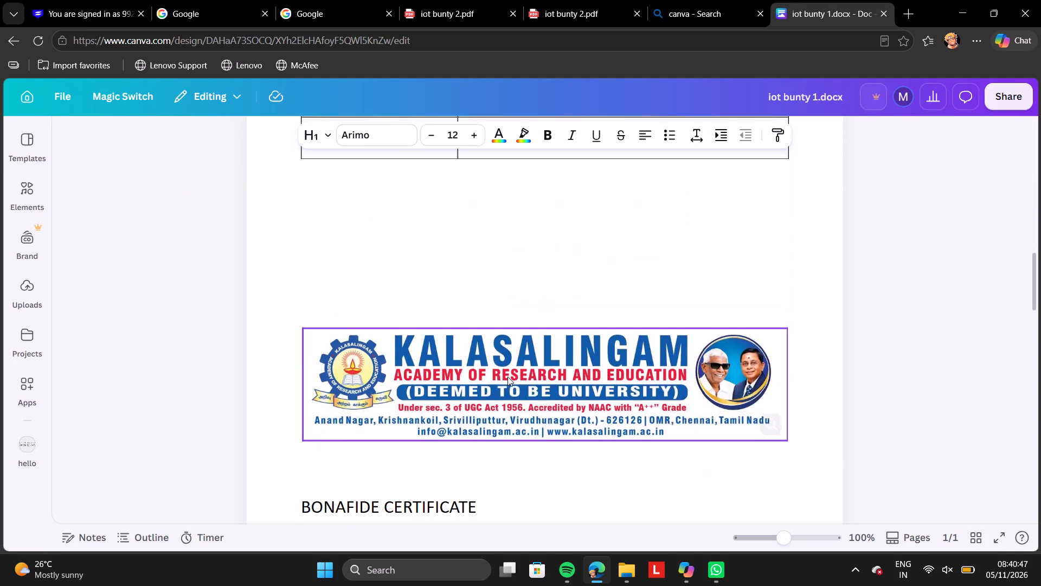
scroll(507, 377, down, 3)
scroll(507, 377, up, 5)
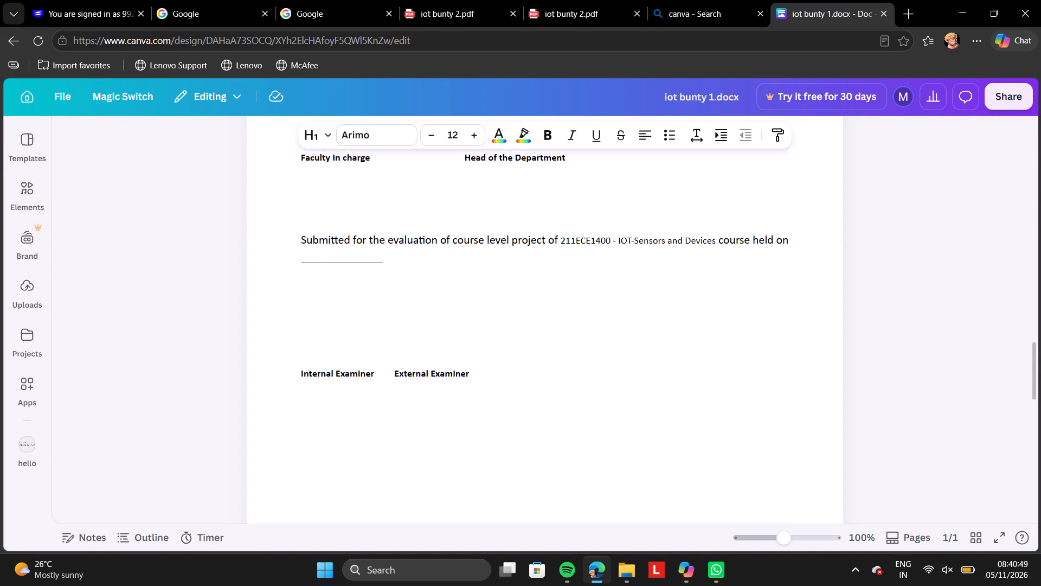
scroll(507, 377, up, 1)
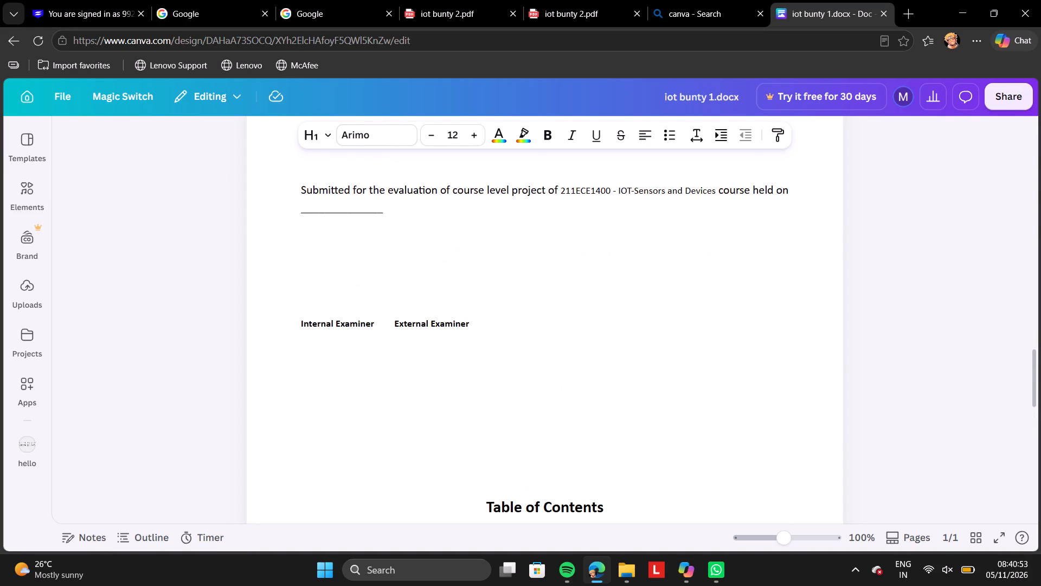
double_click(613, 191)
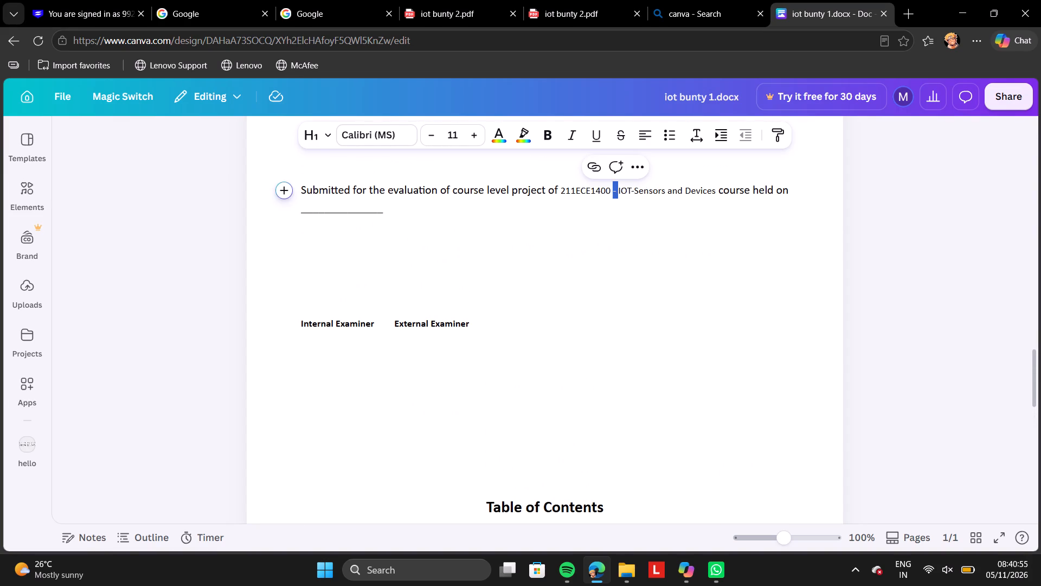
click(608, 191)
key(BackSpace)
key(BackSpace)
key(BackSpace)
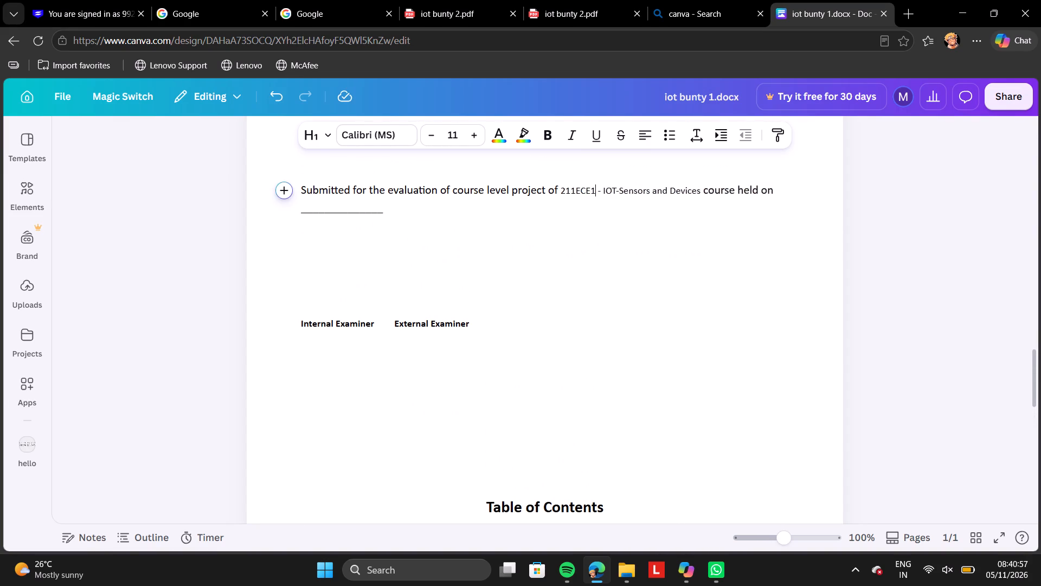
key(BackSpace)
key(BackSpace)
key(BackSpace)
key(BackSpace)
key(BackSpace)
key(BackSpace)
key(BackSpace)
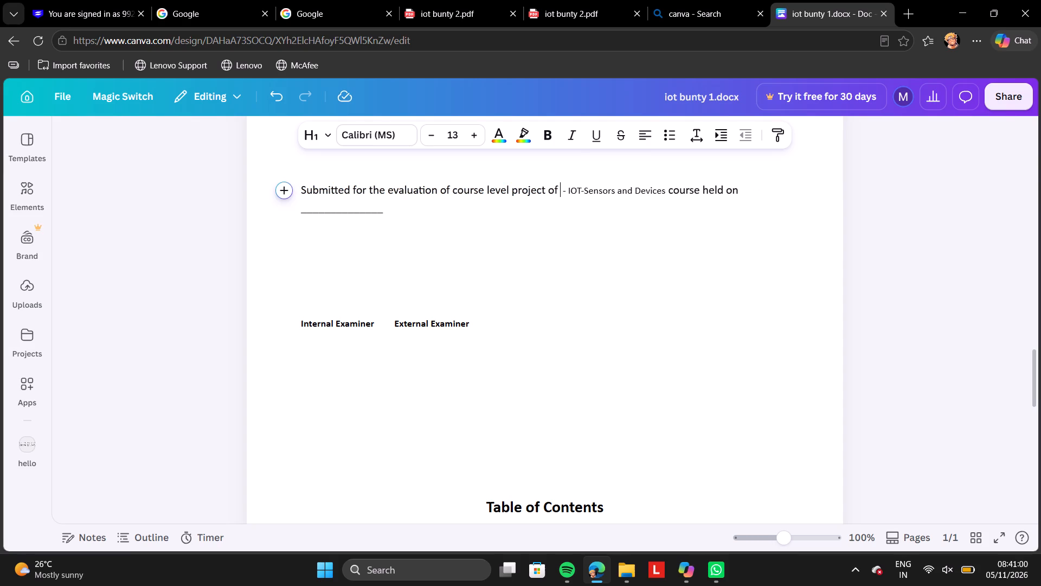
text(ECE100)
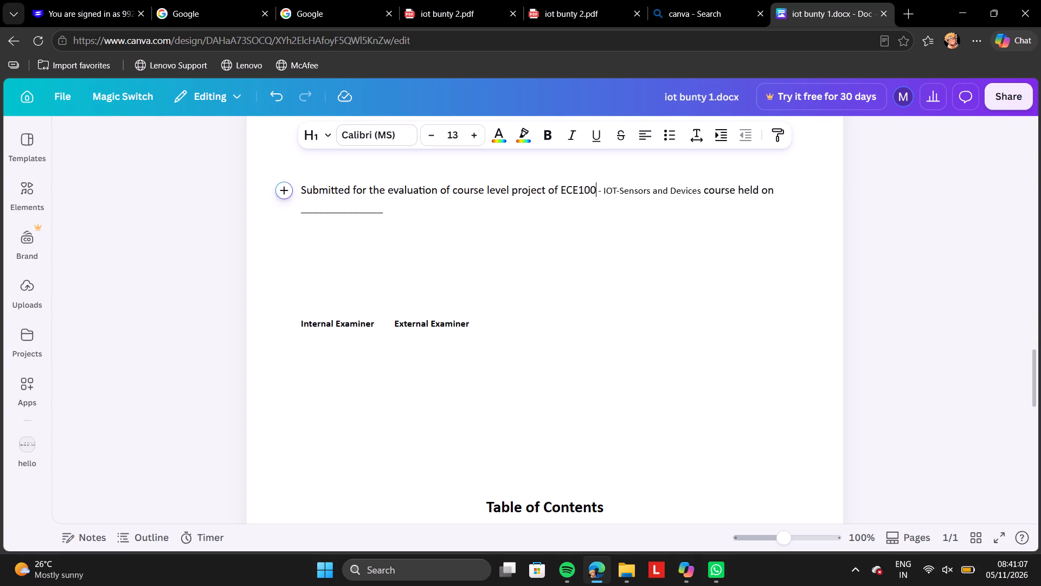
Make the course code ECE100 bold in the "Submitted for the evaluation" sentence.
key(shift+Left)
key(shift+Left)
key(shift+Left)
key(shift+Left)
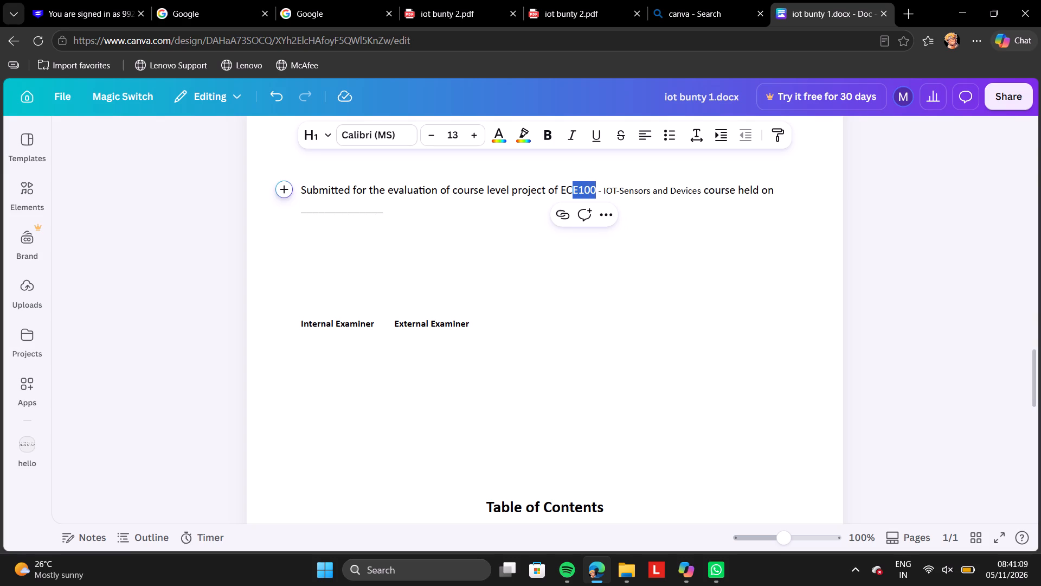
key(shift+Left)
key(shift+Left)
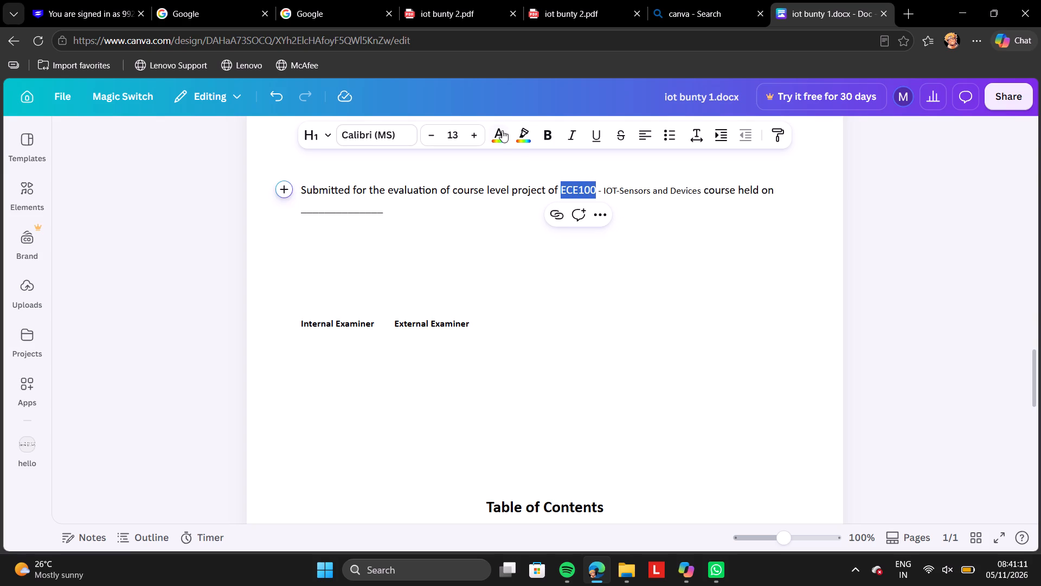
click(542, 132)
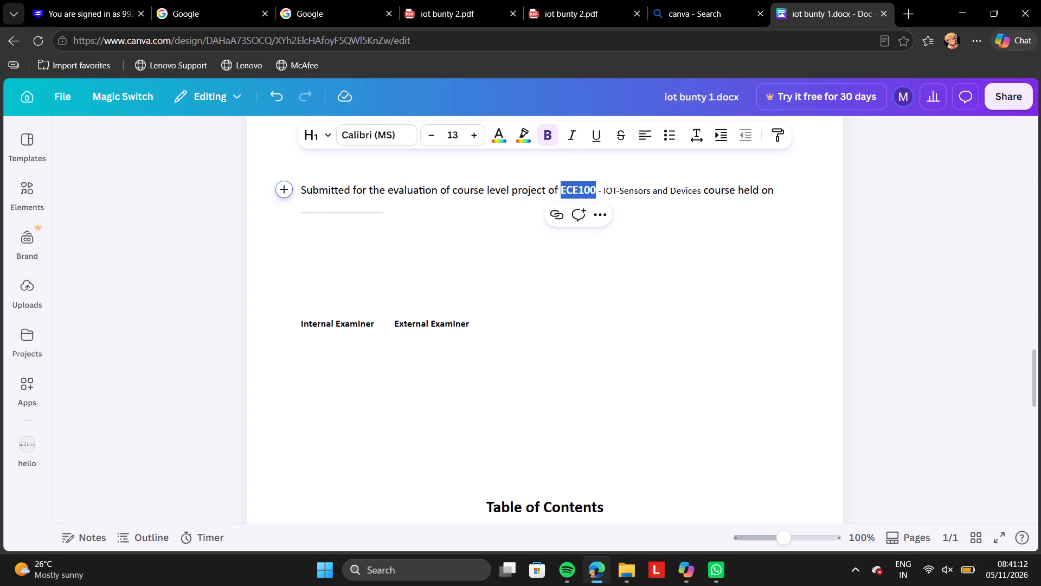
click(811, 212)
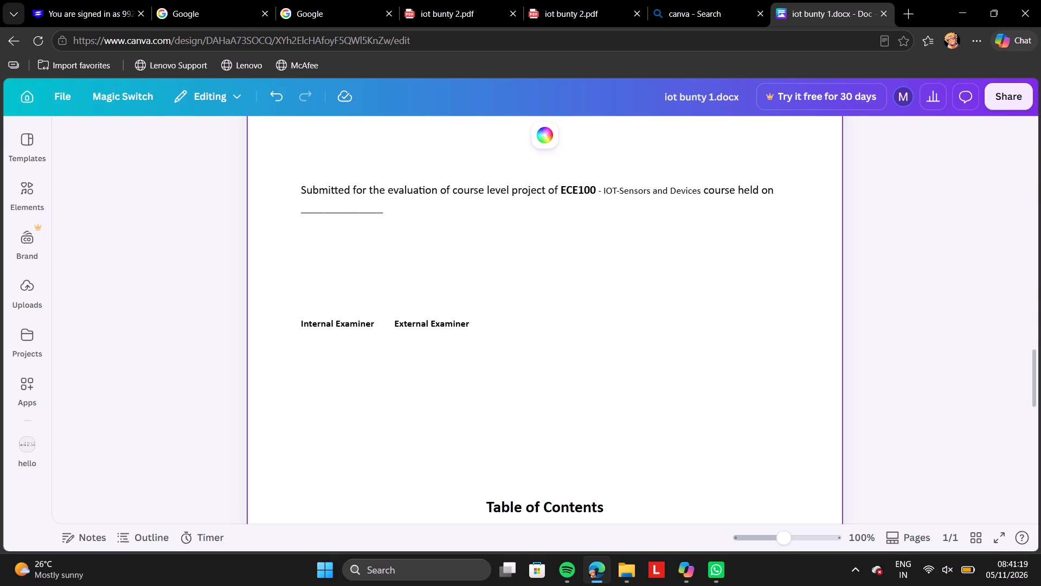
Make the course name "- IOT-Sensors and Devices" following the ECE100 code bold.
drag(596, 189, 703, 201)
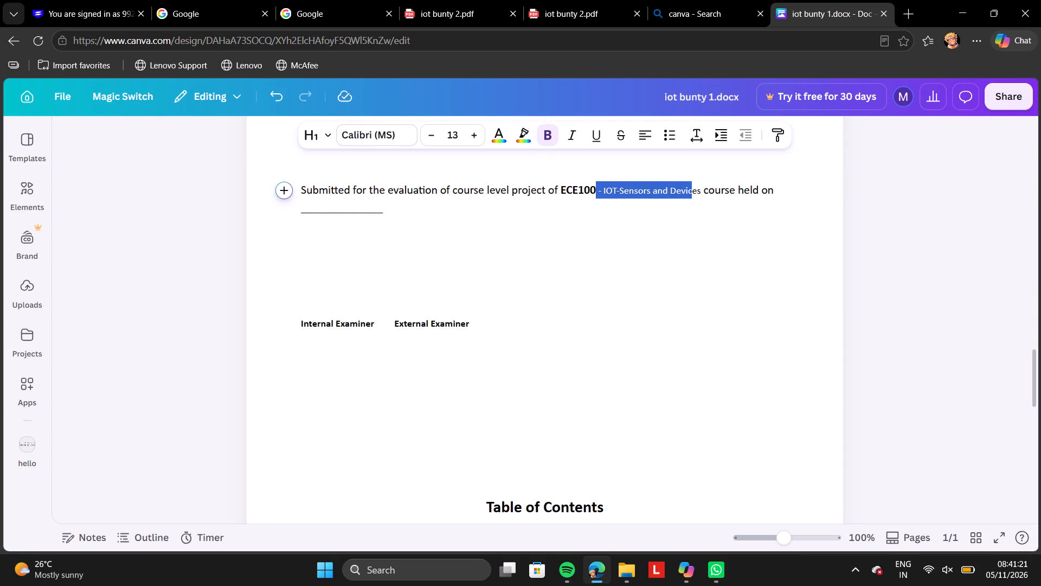
drag(703, 201, 701, 184)
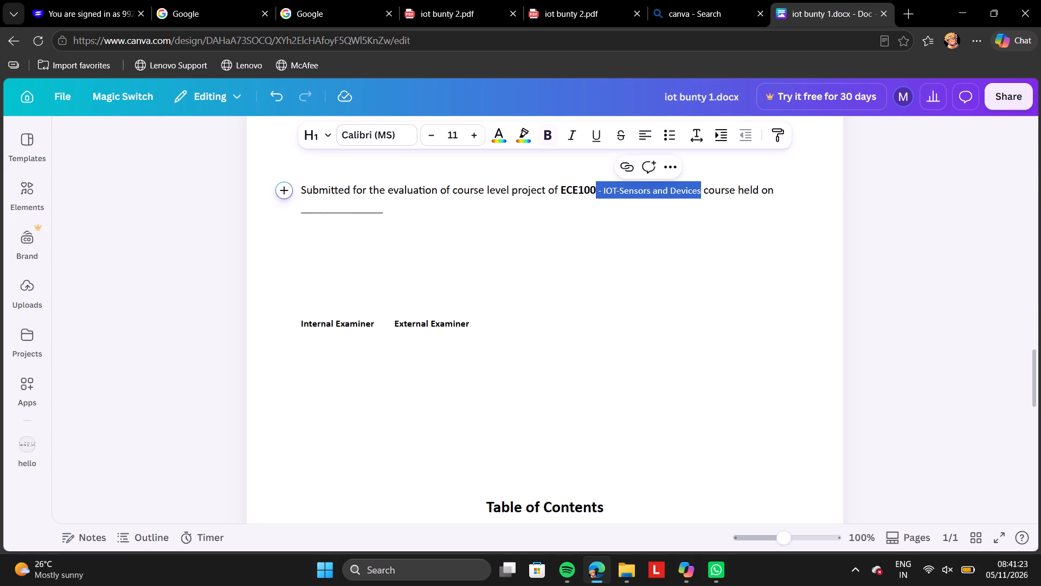
click(548, 137)
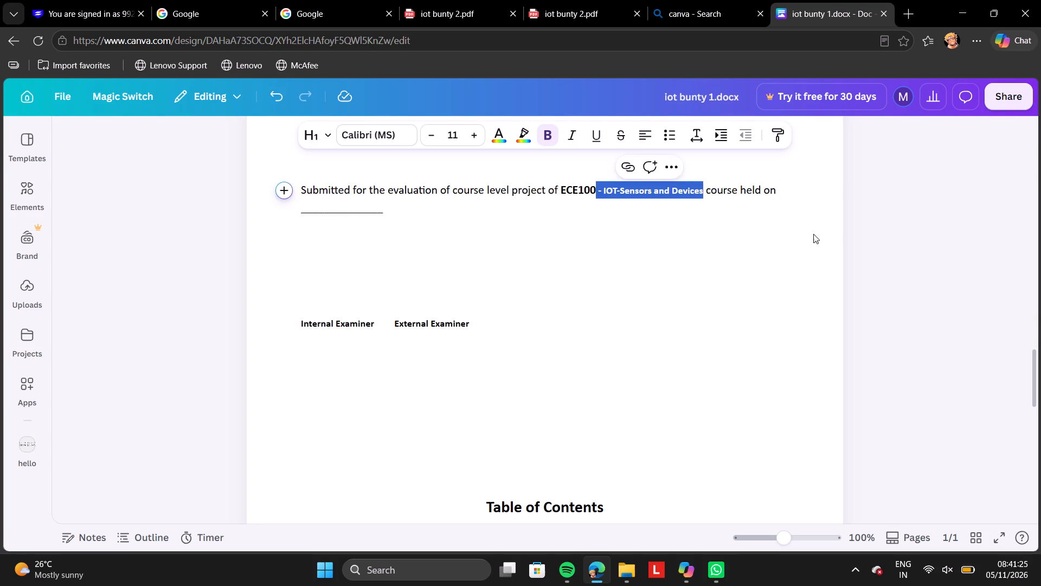
click(903, 227)
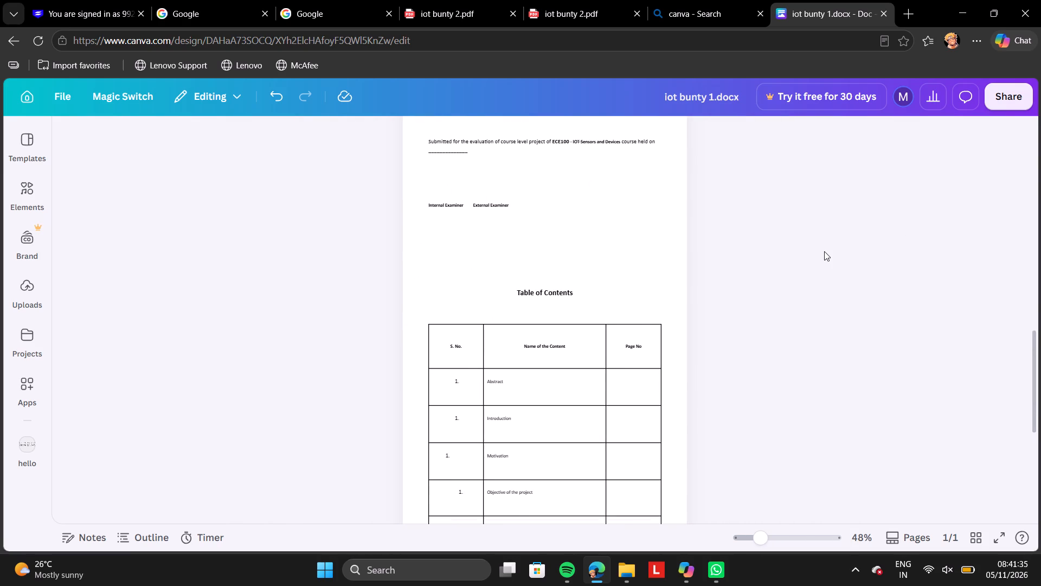
Capture a screenshot of the full-width Bonafide Certificate section, from above the Kalasalingam banner to below the examiner signature line.
scroll(824, 251, up, 3)
scroll(824, 251, down, 1)
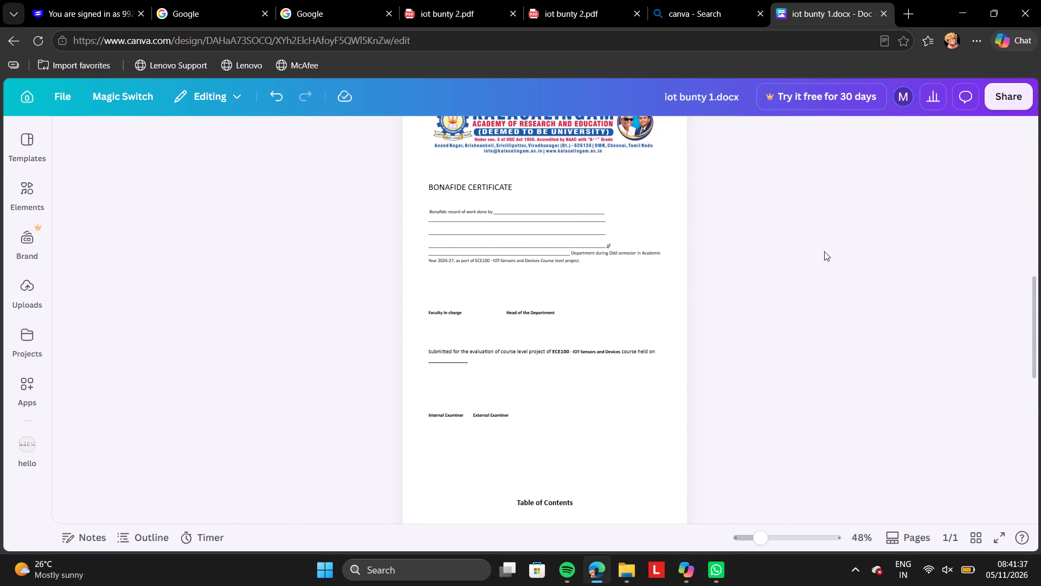
scroll(824, 251, down, 1)
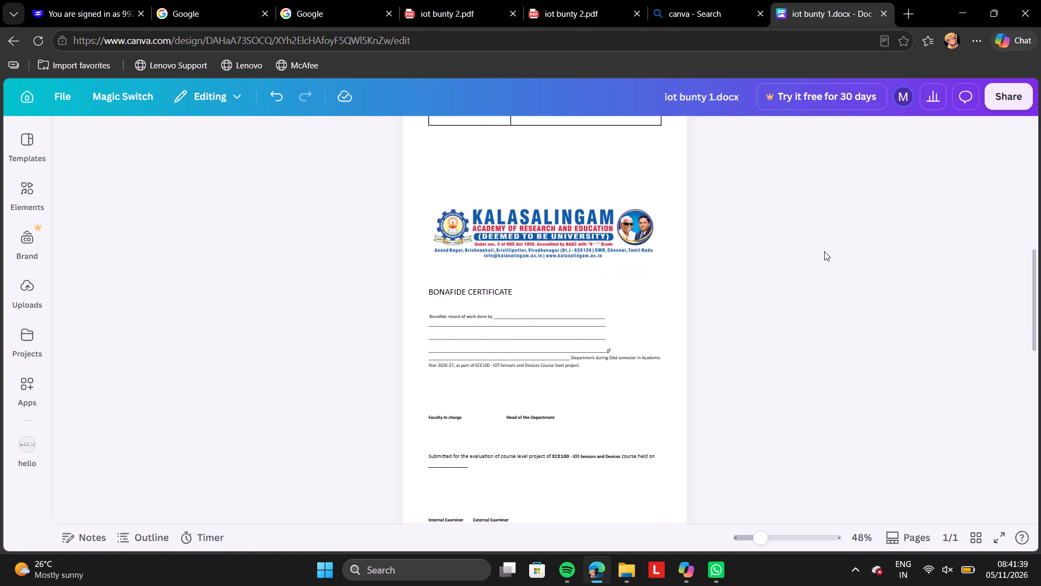
scroll(824, 251, down, 2)
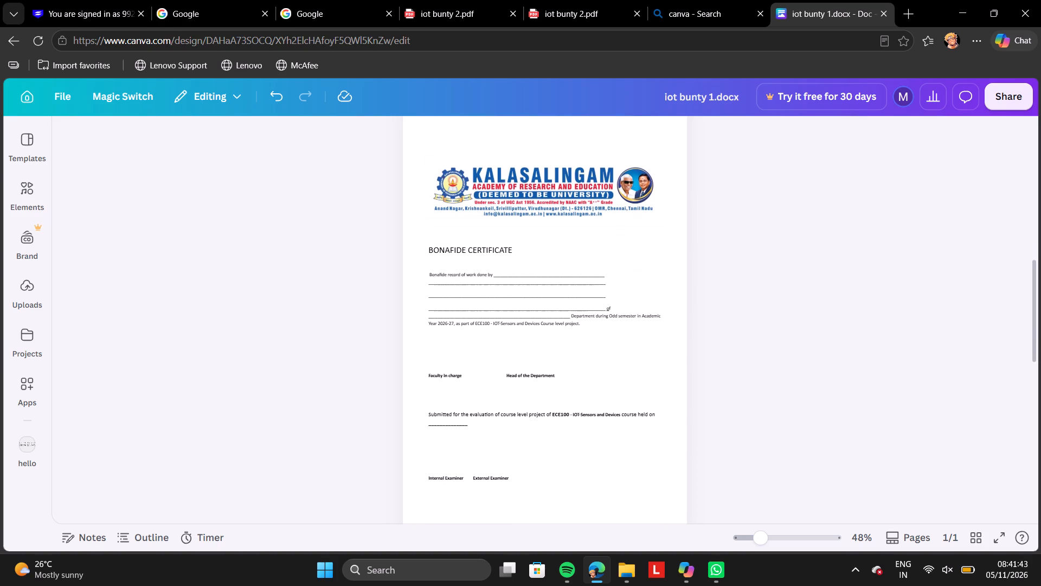
key(Print)
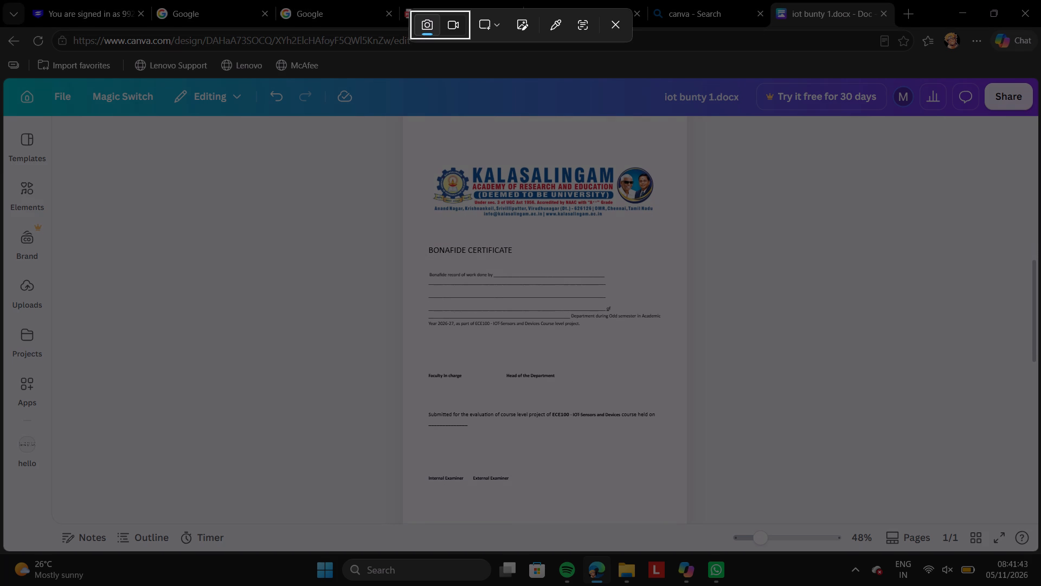
drag(402, 141, 557, 288)
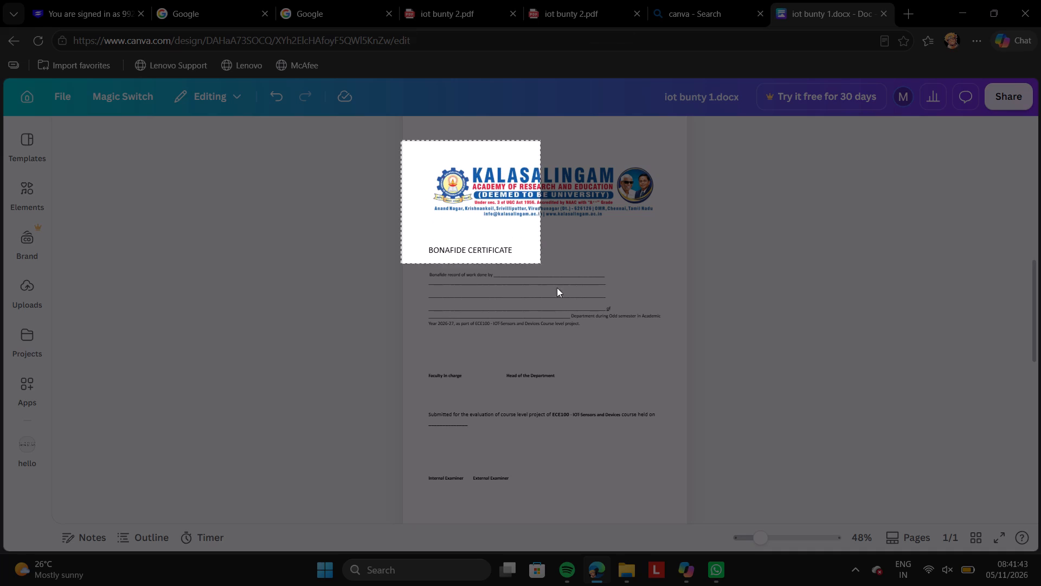
drag(557, 288, 673, 517)
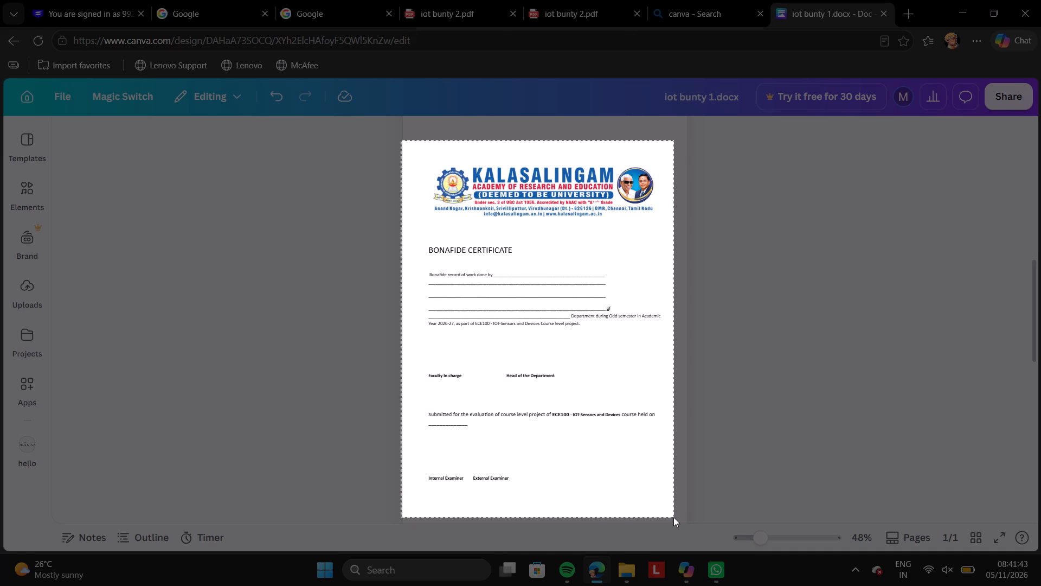
drag(673, 517, 689, 519)
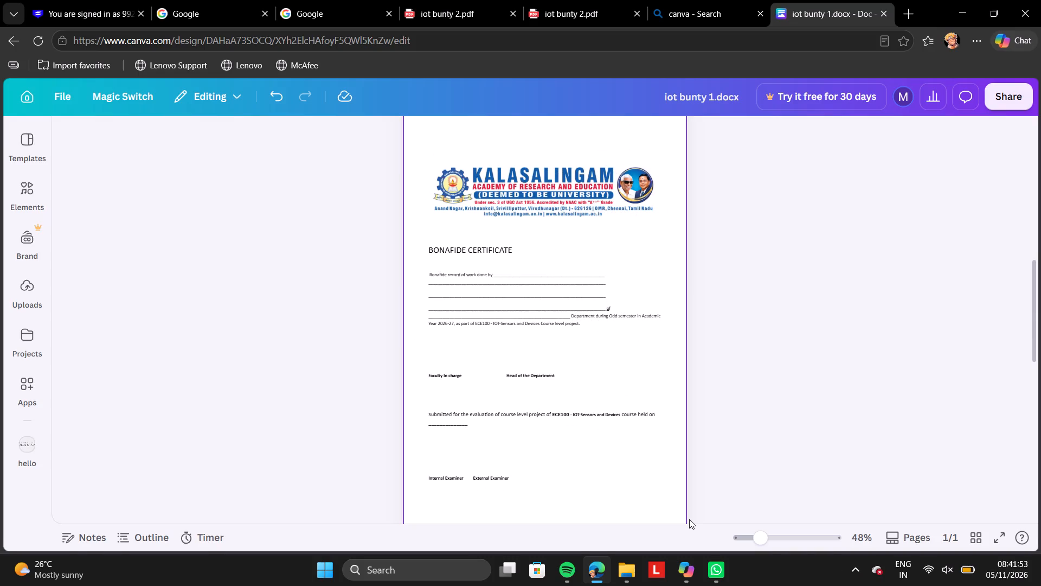